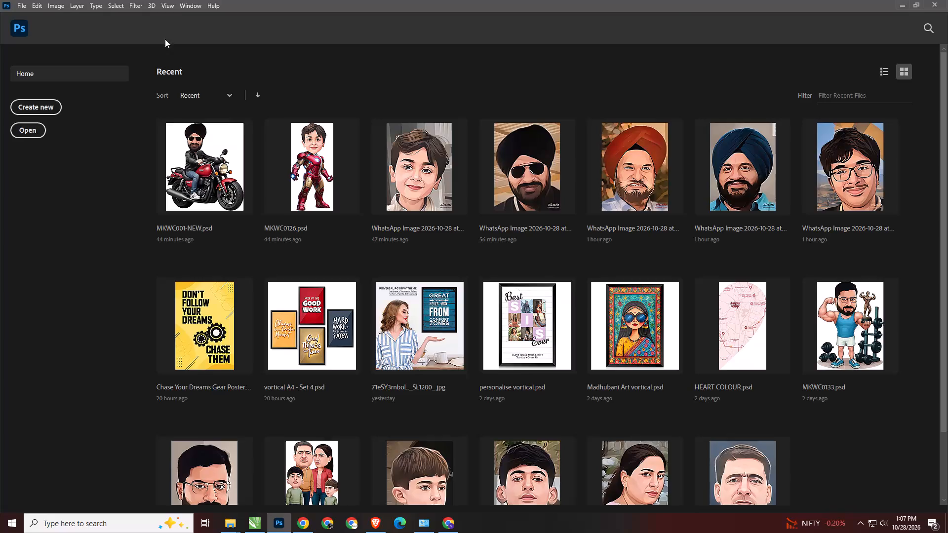
# Minimize the Photoshop window to get to the desktop.
pyautogui.click(898, 0)
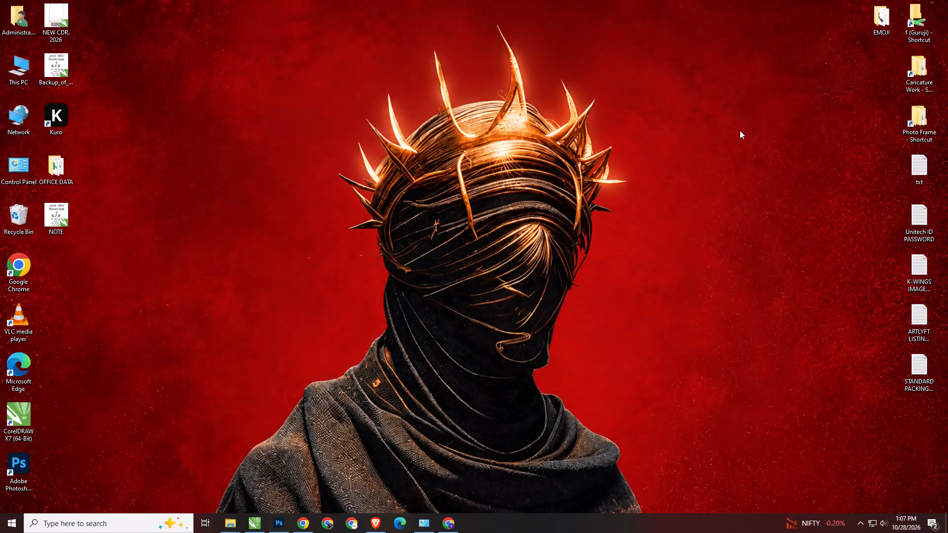
# Switch to the Amazon seller orders page in Chrome and refresh the list of Easy Ship orders waiting for pickup.
pyautogui.click(737, 131)
pyautogui.hotkey('alt', 'Tab')
pyautogui.keyDown('alt'); pyautogui.click(452, 163); pyautogui.keyUp('alt')
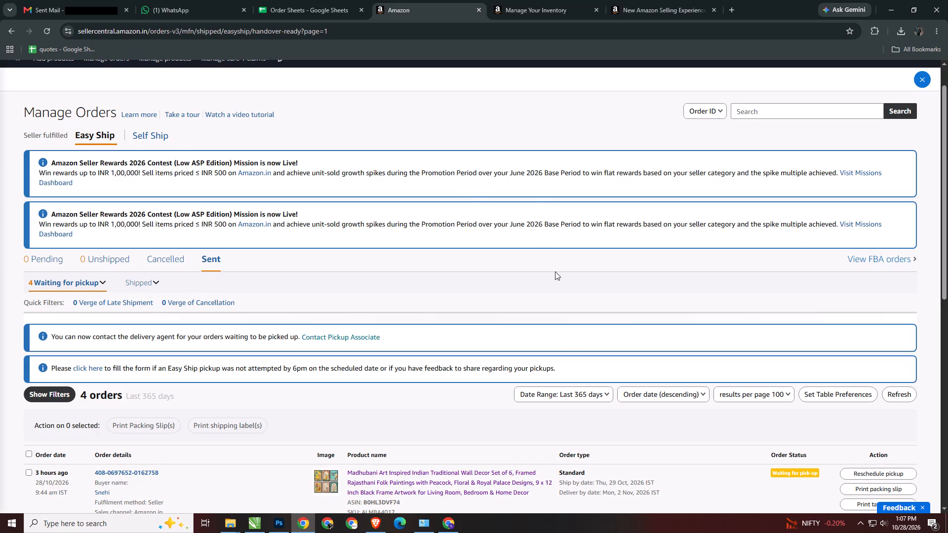
pyautogui.scroll(-3, 639, 227)
pyautogui.click(902, 243)
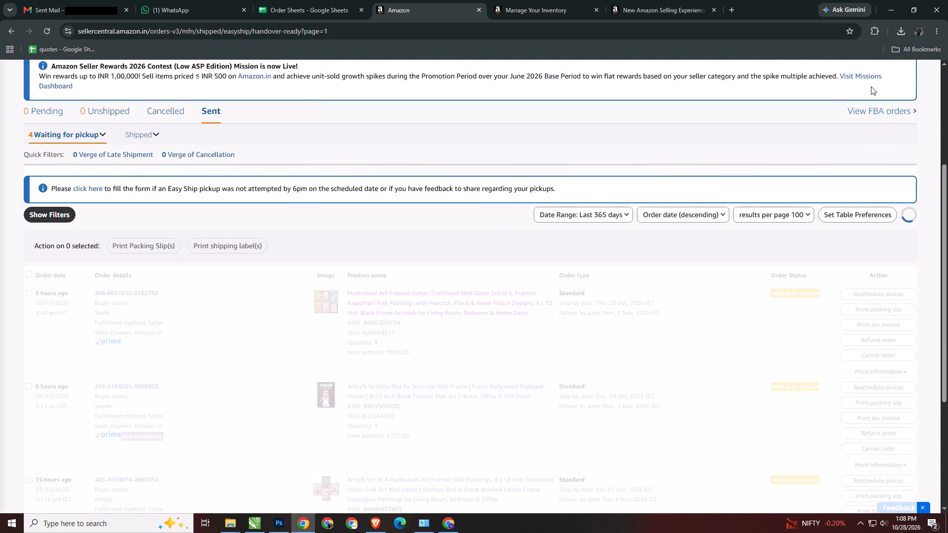
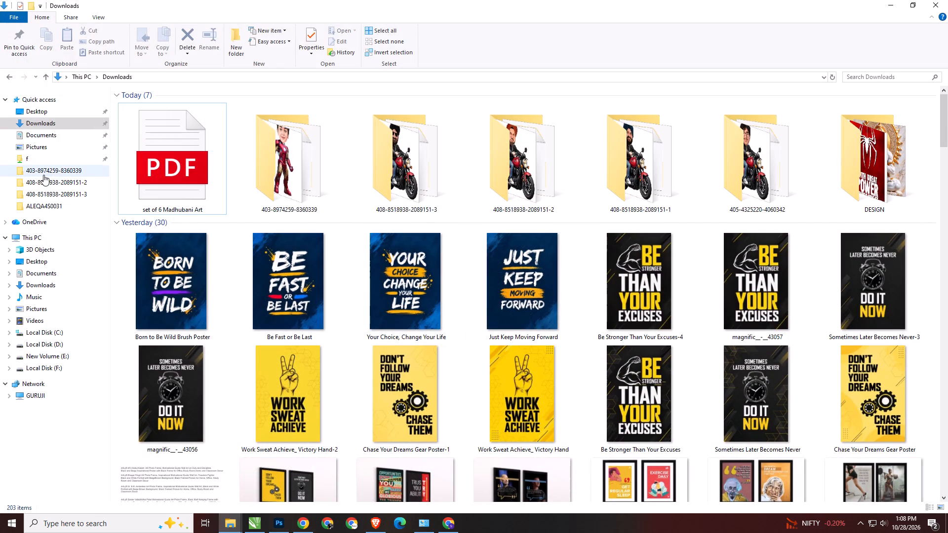
# Open the ALEQA4S0032 folder under Photo Frame, English Quote Frame, SET, ENGLISH A4 FRAME 4-SET via the desktop shortcut.
pyautogui.click(43, 111)
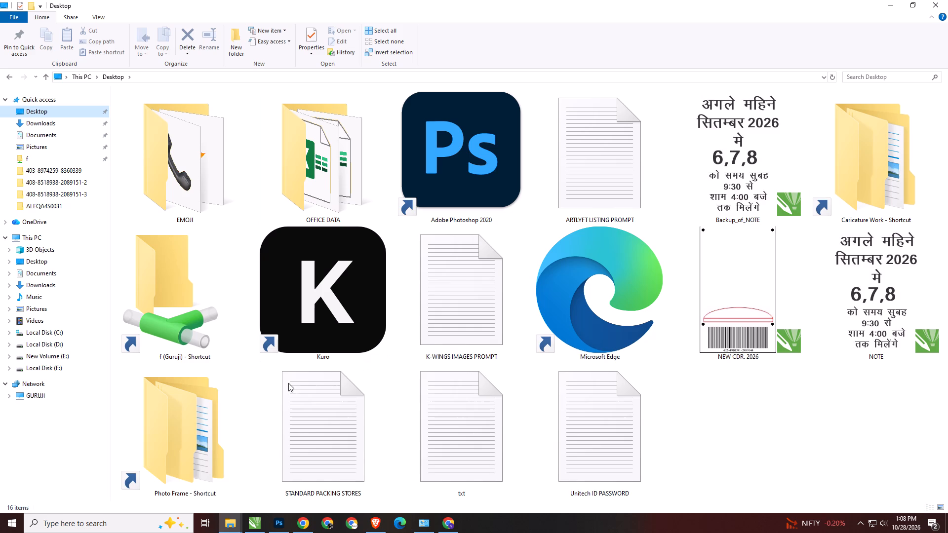
pyautogui.doubleClick(198, 453)
pyautogui.click(384, 312)
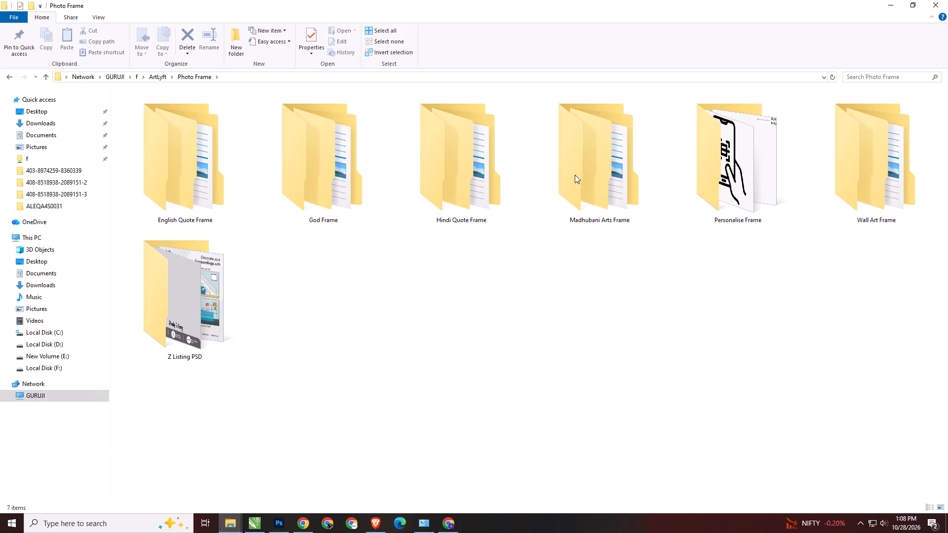
pyautogui.doubleClick(228, 189)
pyautogui.doubleClick(195, 174)
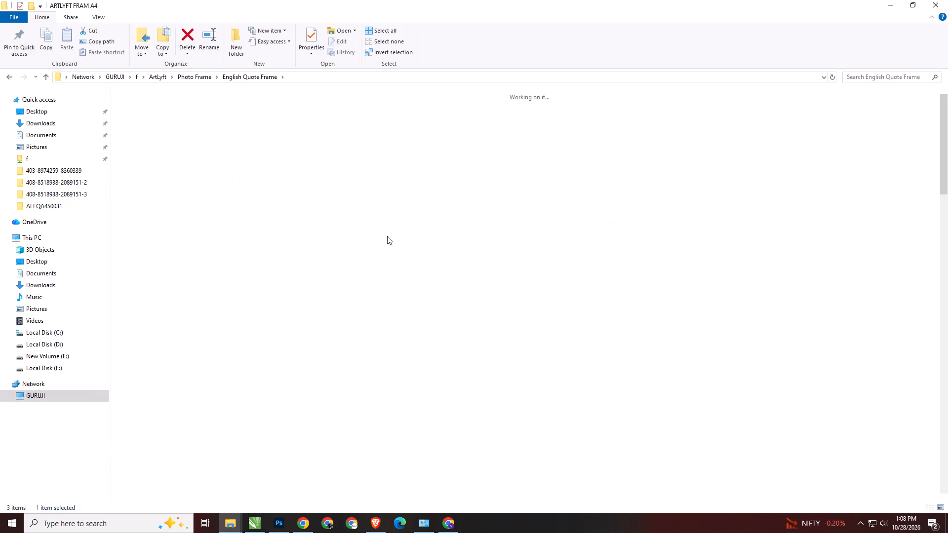
pyautogui.press('BackSpace')
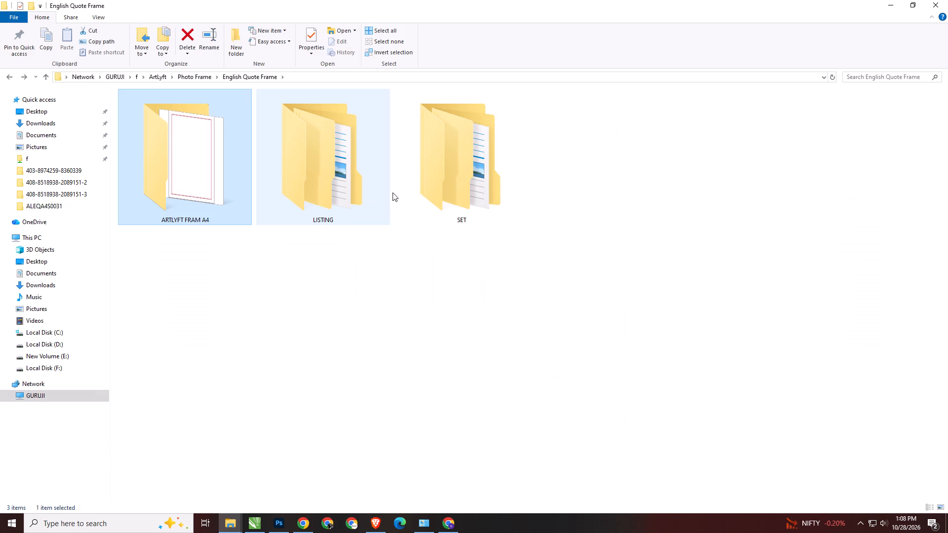
pyautogui.doubleClick(442, 184)
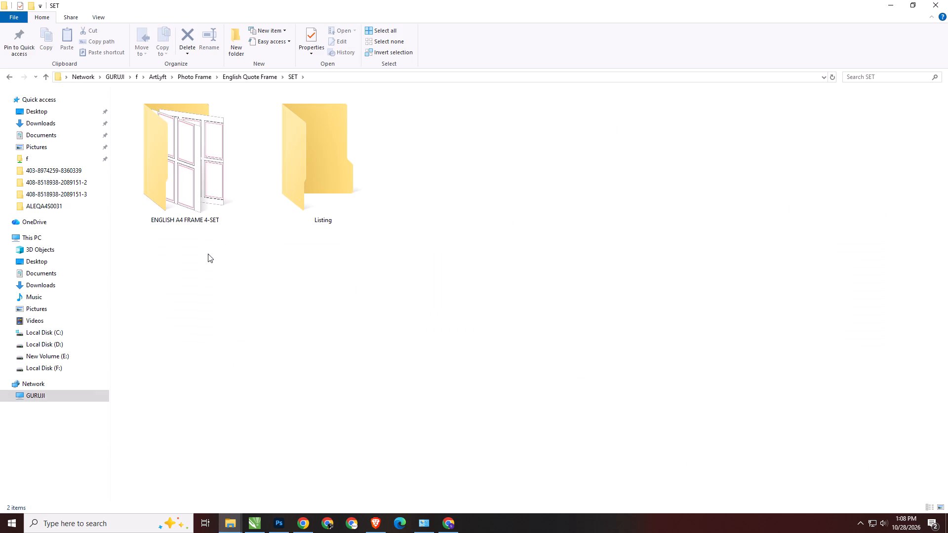
pyautogui.click(207, 255)
pyautogui.doubleClick(172, 190)
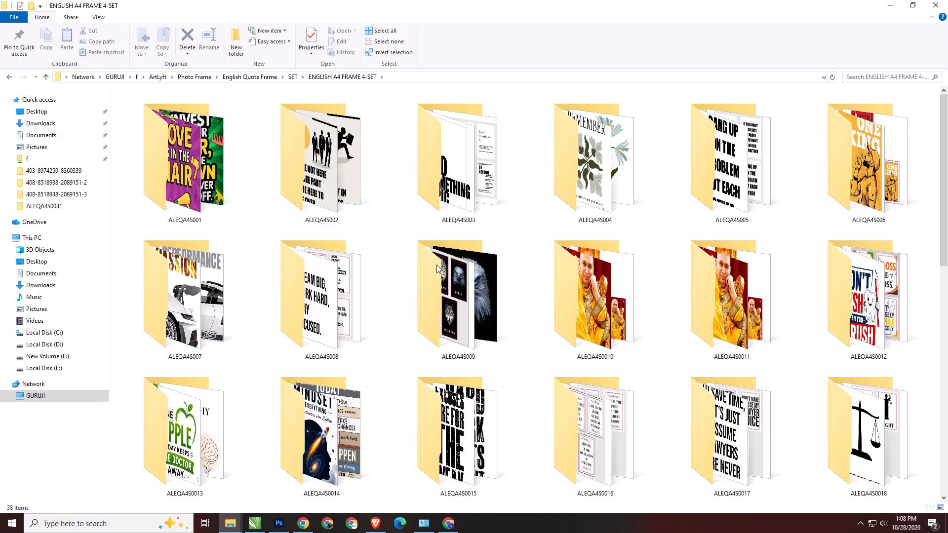
pyautogui.scroll(-3, 644, 286)
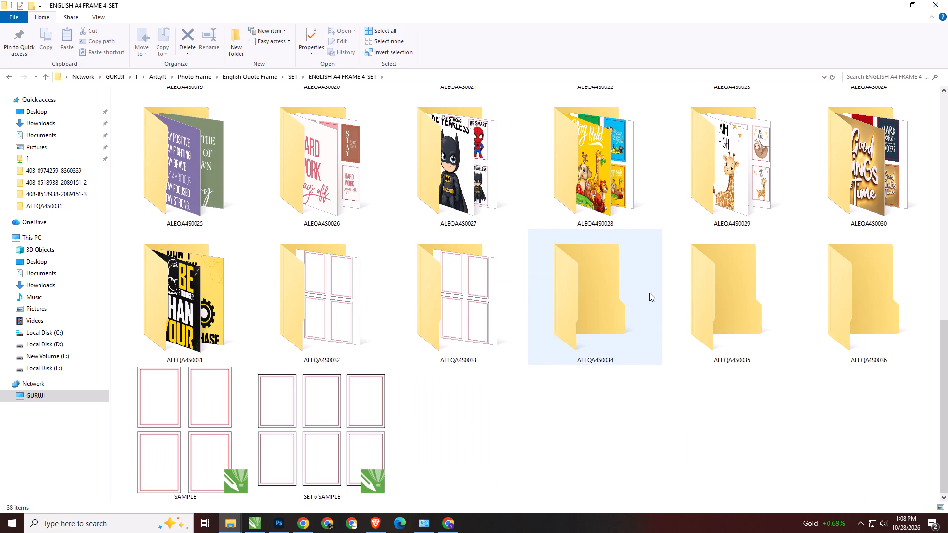
pyautogui.click(684, 424)
pyautogui.doubleClick(337, 278)
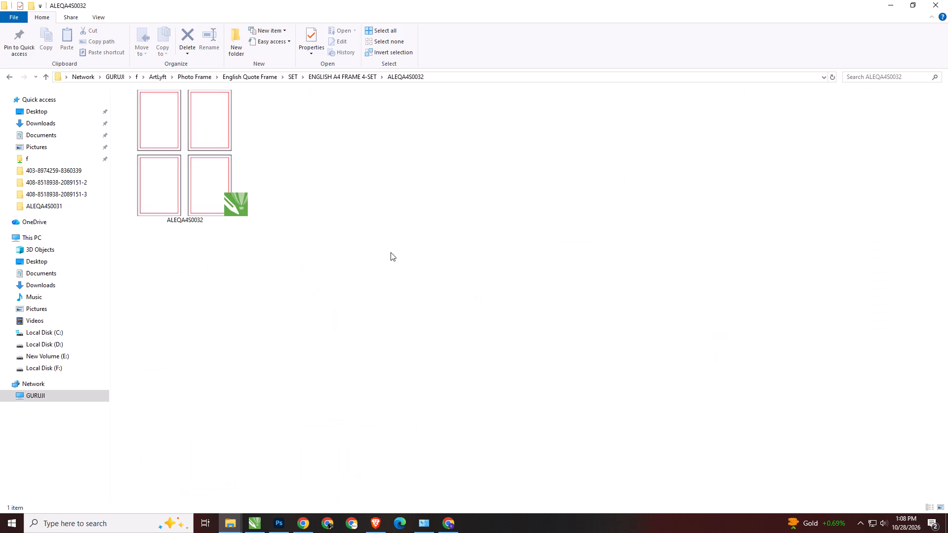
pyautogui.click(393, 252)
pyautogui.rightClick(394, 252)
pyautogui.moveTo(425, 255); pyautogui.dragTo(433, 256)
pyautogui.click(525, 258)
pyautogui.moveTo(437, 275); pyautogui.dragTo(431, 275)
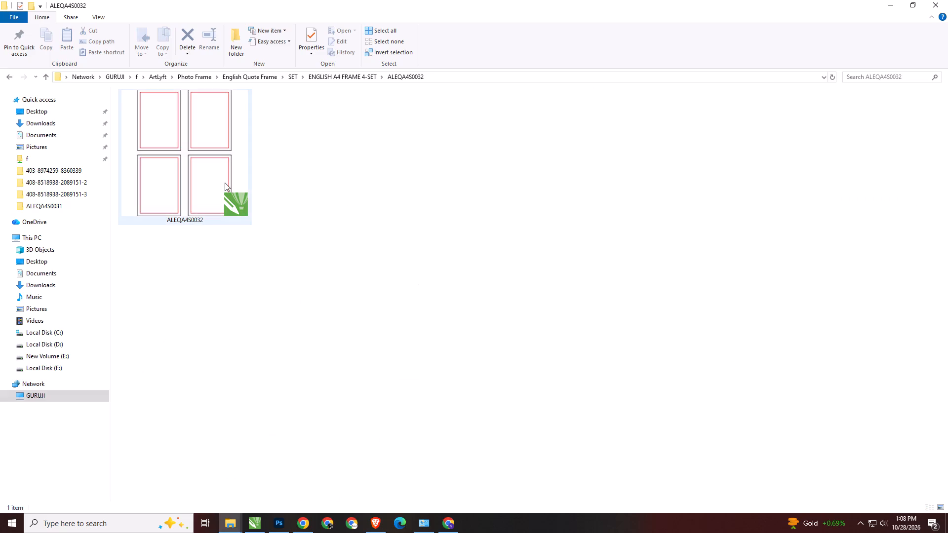
# Open the ALEQA4S0032 frame drawing in CorelDRAW.
pyautogui.click(225, 183)
pyautogui.press('Return')
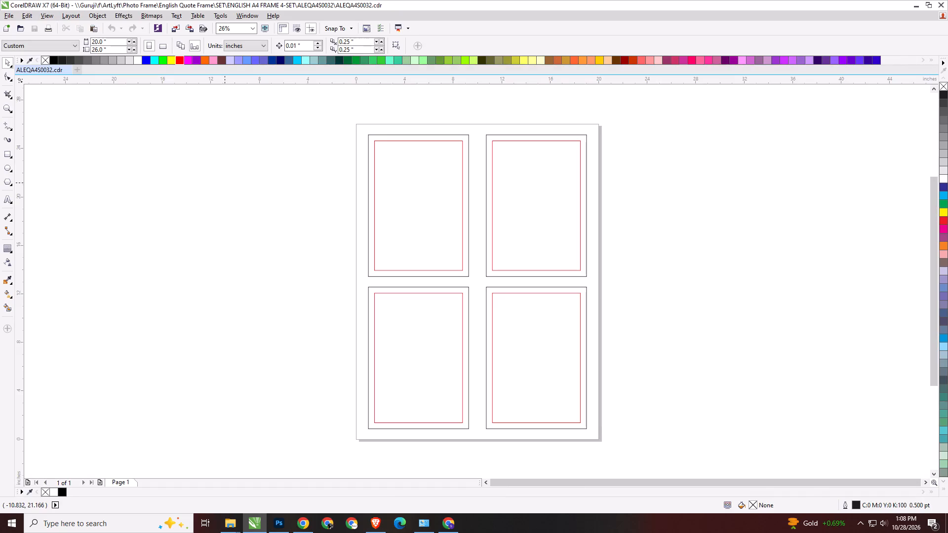
pyautogui.click(225, 183)
# Copy the height value of the outer rectangle of the page's upper-left frame.
pyautogui.hotkey('alt', 'Tab')
pyautogui.keyDown('alt'); pyautogui.click(41, 166); pyautogui.keyUp('alt')
pyautogui.click(411, 198)
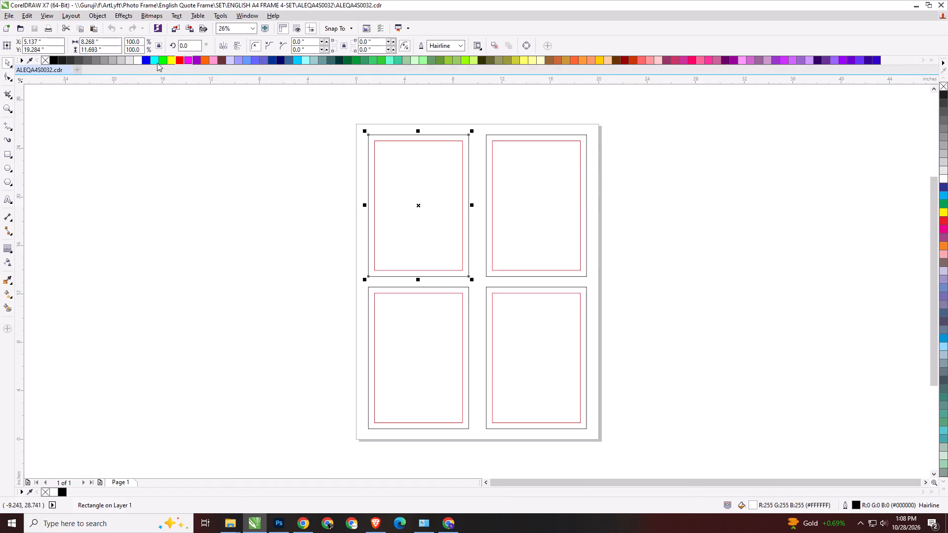
pyautogui.click(110, 52)
pyautogui.hotkey('ctrl', 'a')
pyautogui.hotkey('ctrl', 'c')
pyautogui.click(173, 180)
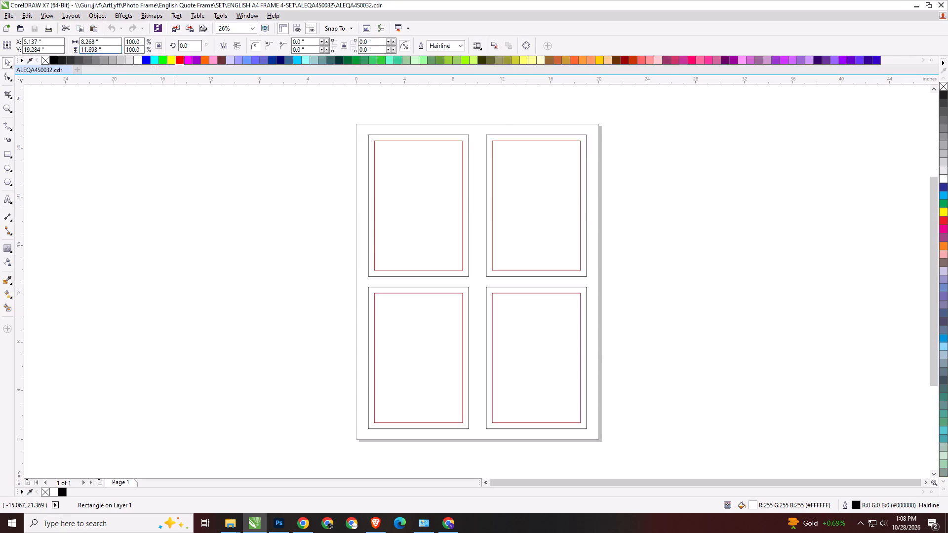
# Import Victory Hand-2, Gear Poster-1, Sometimes Later Becomes Never-3 and Be Stronger Than Your Excuses-4 from Downloads into the CorelDRAW drawing, beside the page.
pyautogui.hotkey('alt', 'Tab')
pyautogui.hotkey('alt', 'Tab')
pyautogui.hotkey('alt', 'Tab')
pyautogui.hotkey('alt', 'Tab')
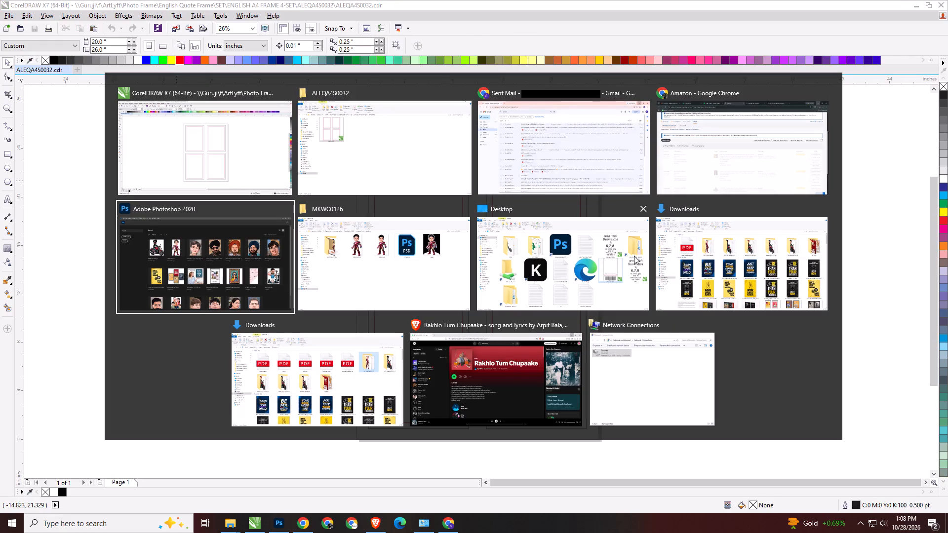
pyautogui.keyDown('alt'); pyautogui.click(706, 266); pyautogui.keyUp('alt')
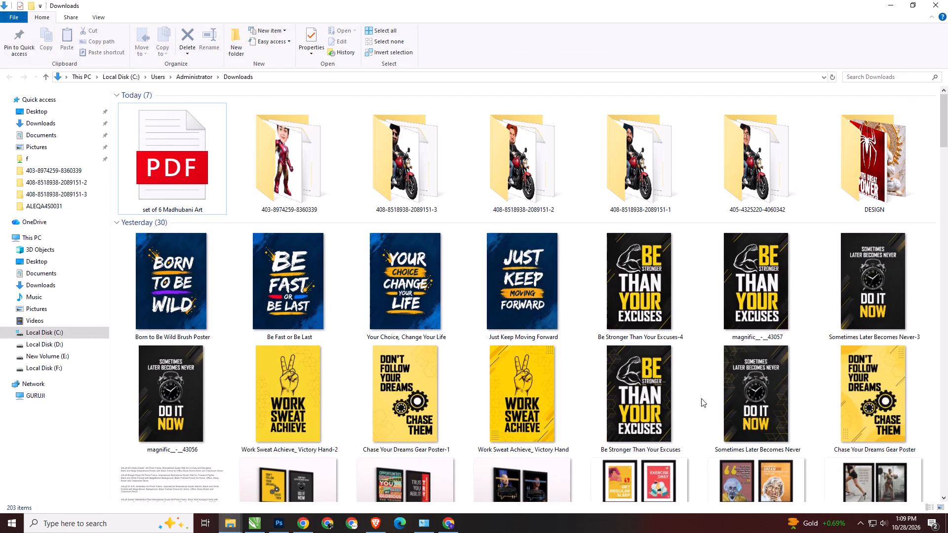
pyautogui.click(423, 411)
pyautogui.keyDown('ctrl'); pyautogui.click(306, 418); pyautogui.keyUp('ctrl')
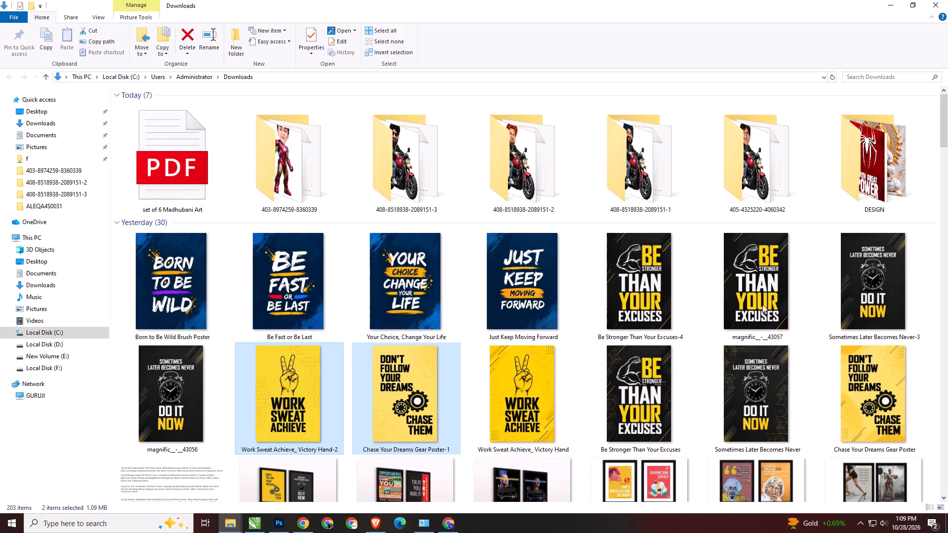
pyautogui.keyDown('ctrl'); pyautogui.click(856, 300); pyautogui.keyUp('ctrl')
pyautogui.keyDown('ctrl'); pyautogui.click(647, 312); pyautogui.keyUp('ctrl')
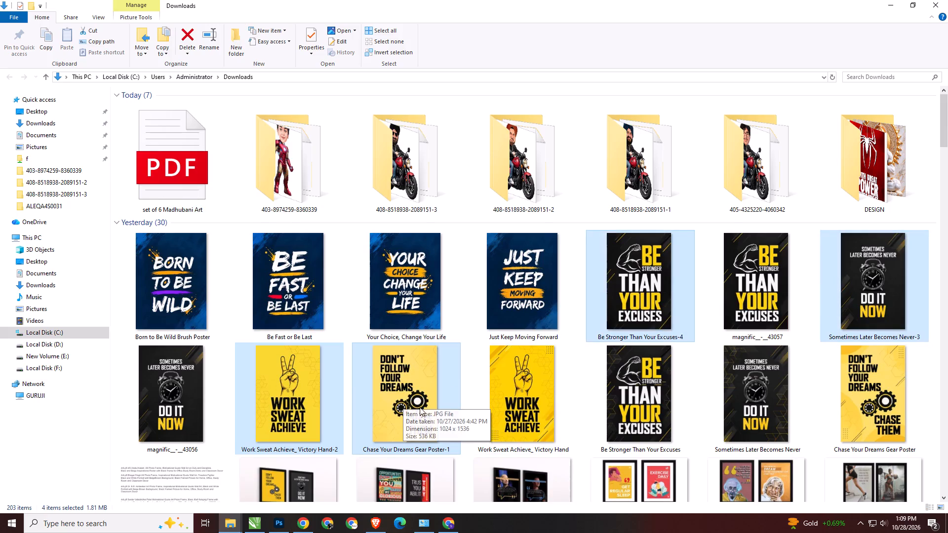
pyautogui.moveTo(406, 365); pyautogui.dragTo(351, 361)
pyautogui.hotkey('alt', 'Tab')
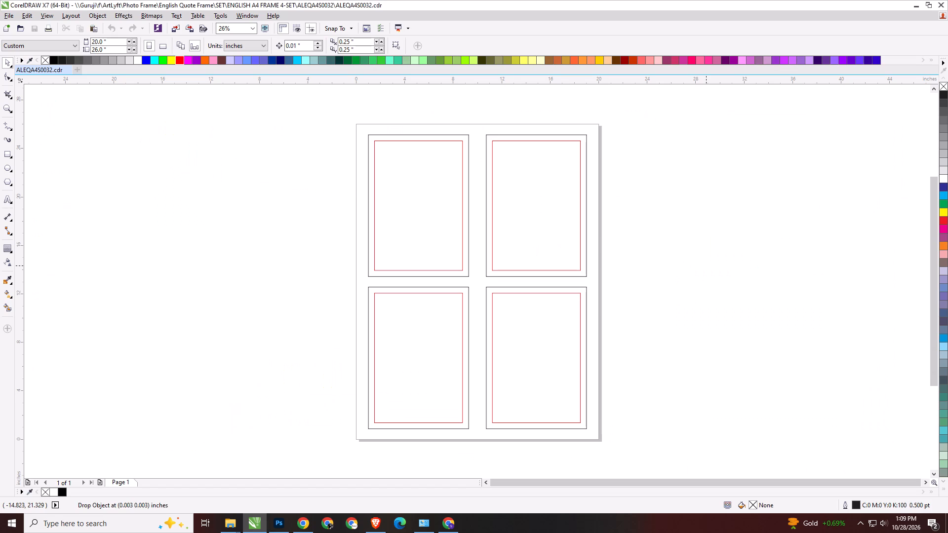
pyautogui.moveTo(351, 361); pyautogui.dragTo(200, 290)
# Select the four stacked poster images and set their height to 11.693 inches using the copied value.
pyautogui.moveTo(65, 122); pyautogui.dragTo(336, 465)
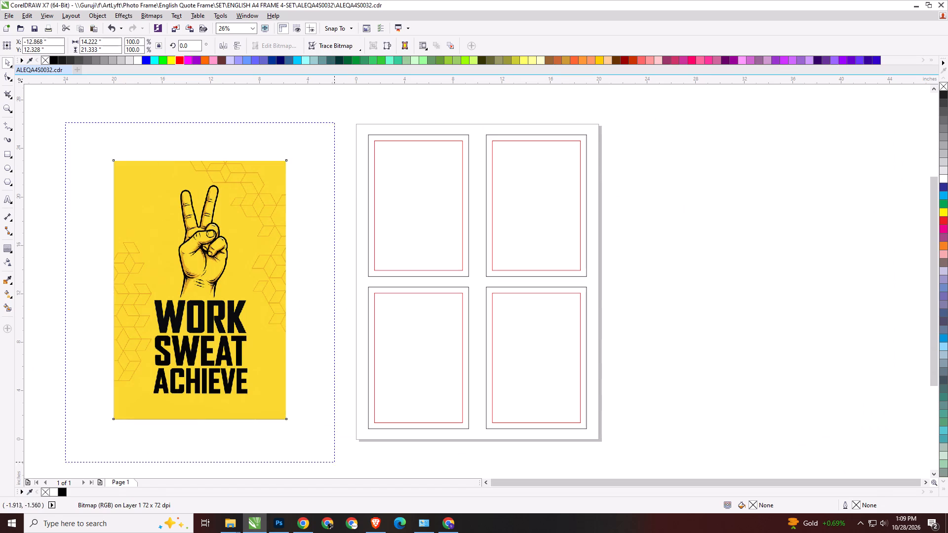
pyautogui.moveTo(336, 465); pyautogui.dragTo(336, 466)
pyautogui.click(113, 50)
pyautogui.hotkey('ctrl', 'a')
pyautogui.hotkey('ctrl', 'v')
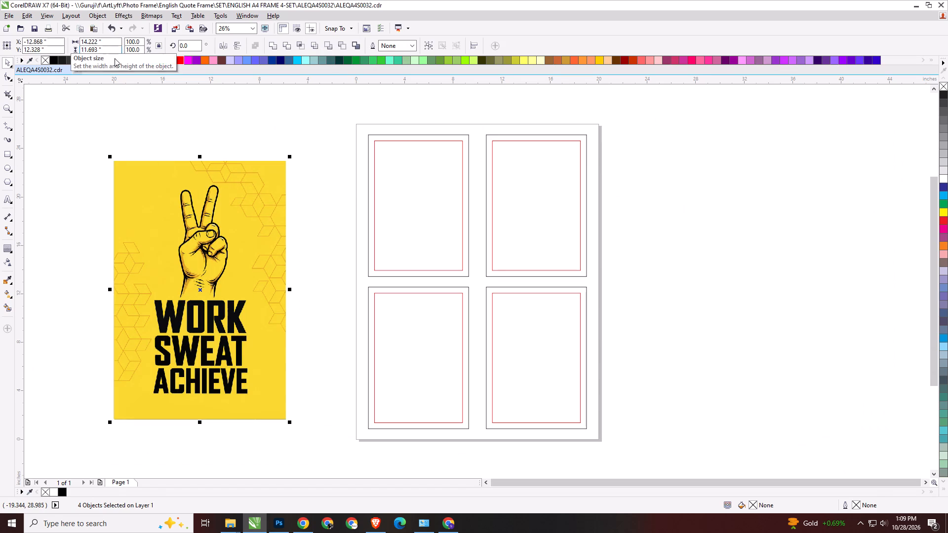
pyautogui.press('Return')
pyautogui.click(180, 139)
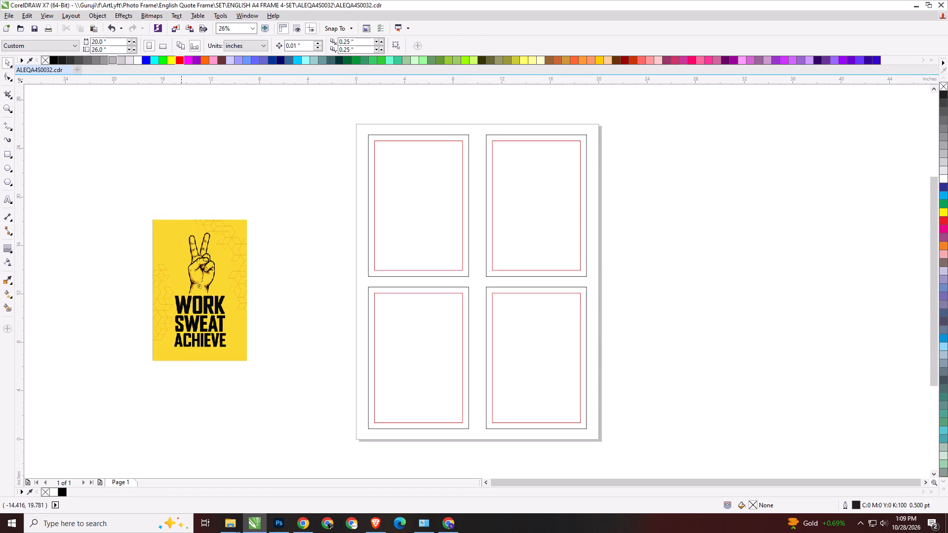
# Spread the stacked posters apart beside the page so that all four designs are separated.
pyautogui.moveTo(177, 253); pyautogui.dragTo(262, 264)
pyautogui.keyDown('shift'); pyautogui.moveTo(266, 265); pyautogui.dragTo(288, 268); pyautogui.keyUp('shift')
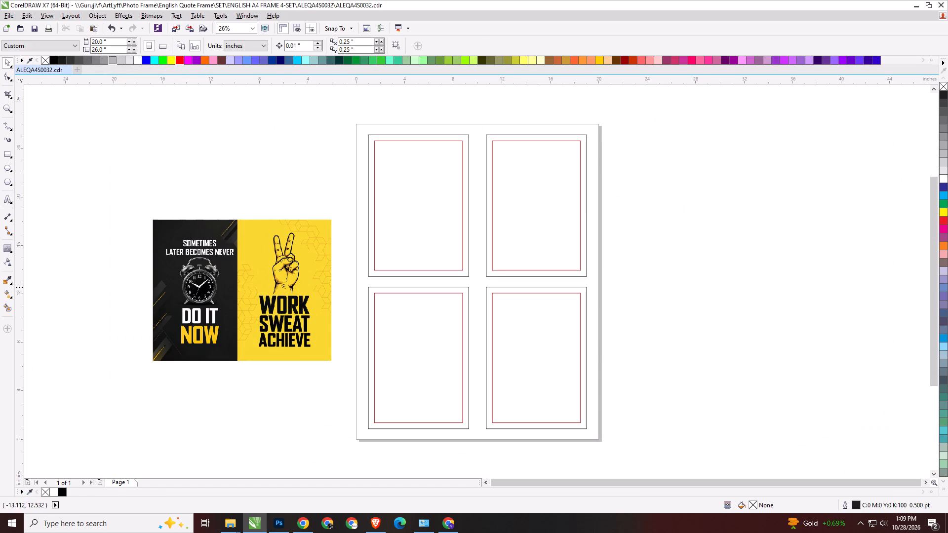
pyautogui.moveTo(197, 287); pyautogui.dragTo(93, 283)
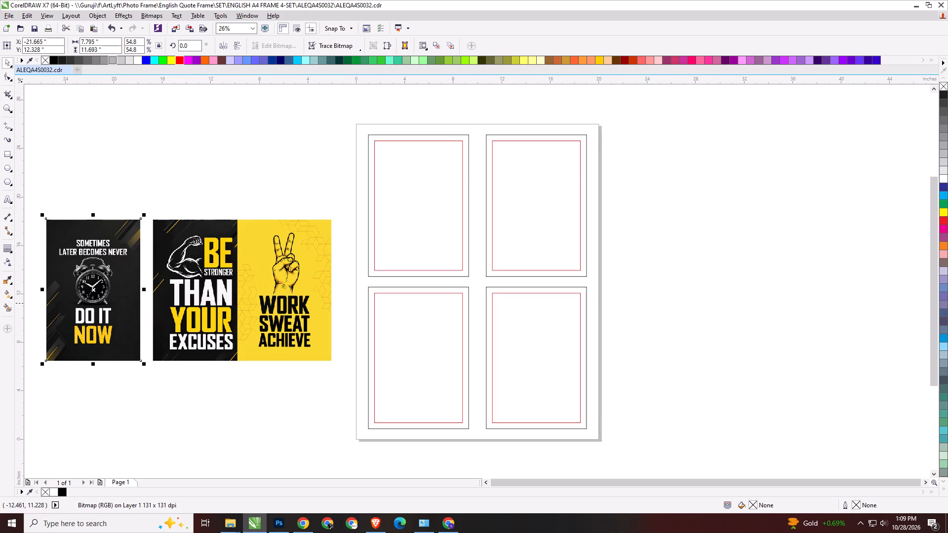
pyautogui.scroll(-1, 210, 306)
pyautogui.scroll(1, 193, 308)
pyautogui.moveTo(205, 305); pyautogui.dragTo(65, 284)
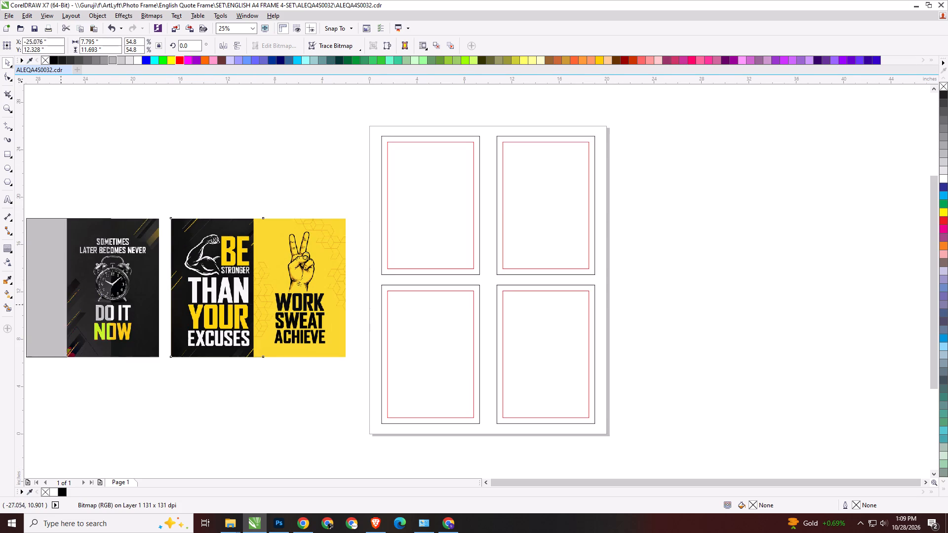
pyautogui.moveTo(65, 284); pyautogui.dragTo(119, 447)
pyautogui.moveTo(315, 323); pyautogui.dragTo(334, 321)
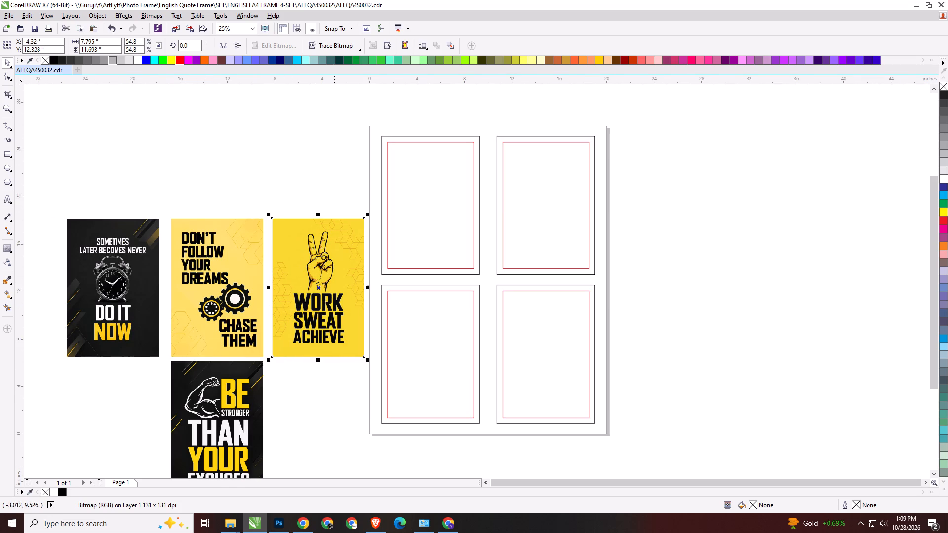
pyautogui.click(319, 417)
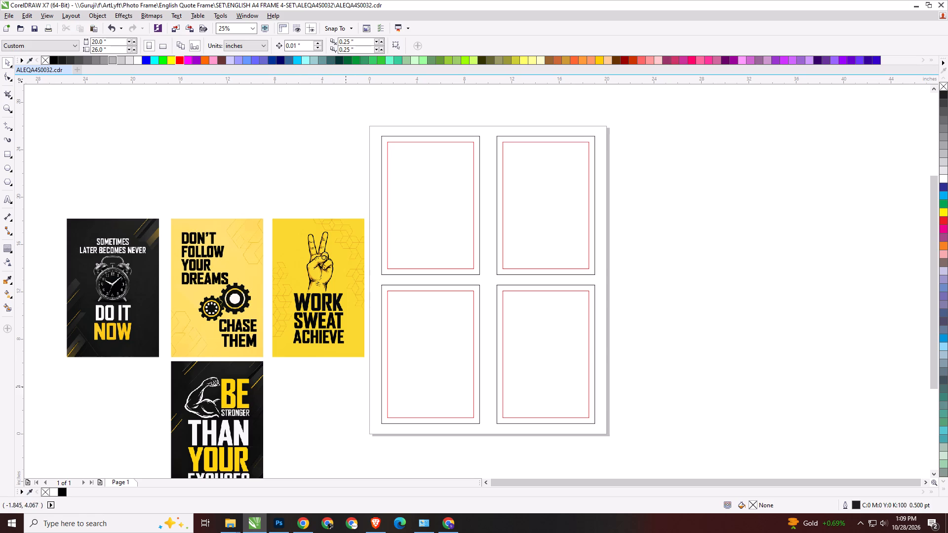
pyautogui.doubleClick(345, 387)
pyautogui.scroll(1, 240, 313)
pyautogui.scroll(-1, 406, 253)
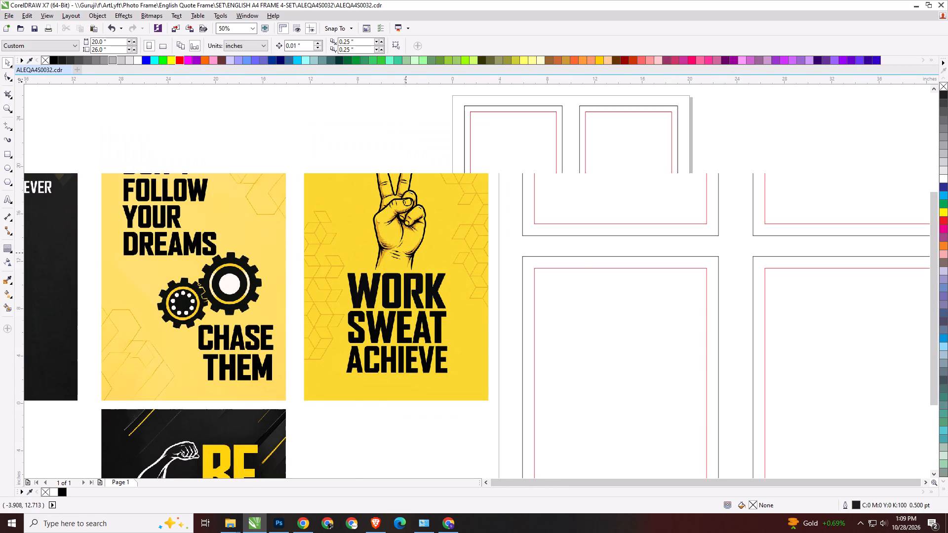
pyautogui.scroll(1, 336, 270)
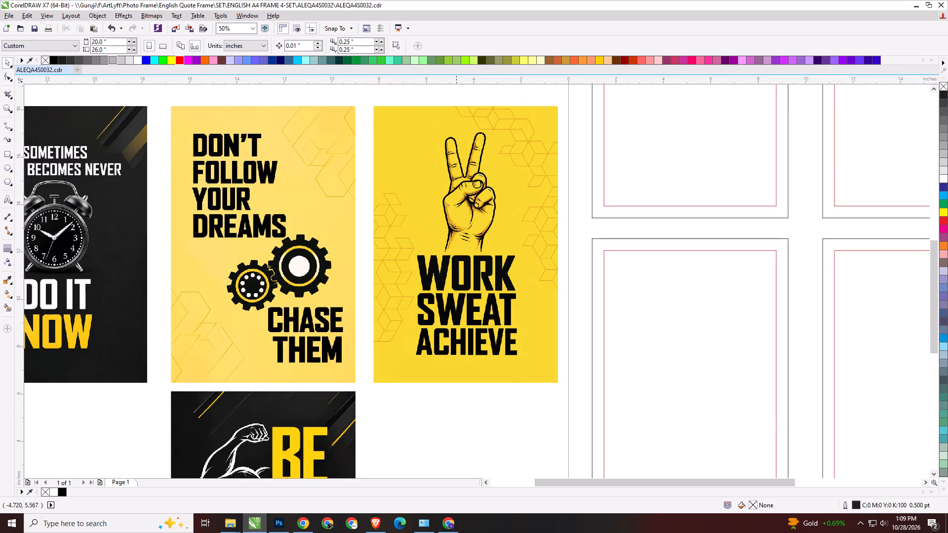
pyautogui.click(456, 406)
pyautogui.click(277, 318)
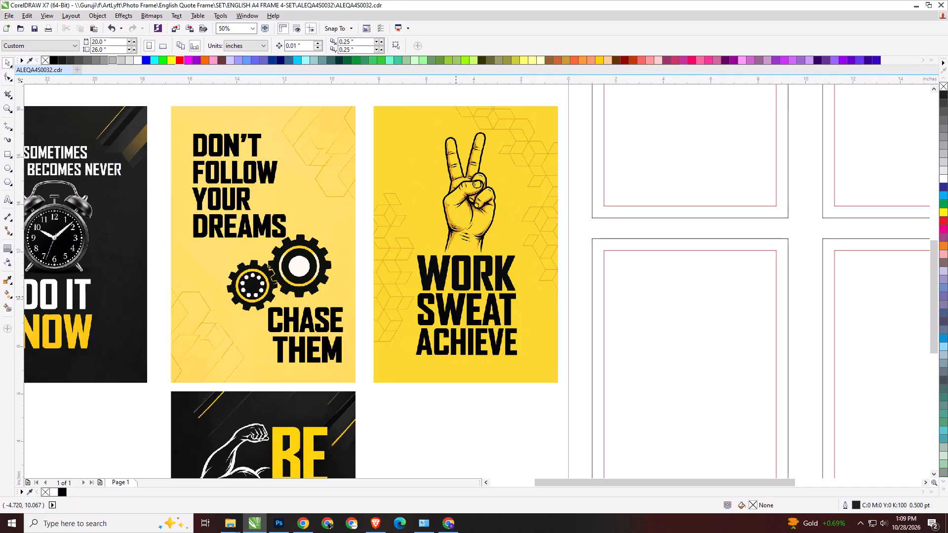
# Open the Work Sweat Achieve_ Victory Hand-2 poster image from the Downloads folder in Photoshop.
pyautogui.hotkey('alt', 'Tab')
pyautogui.keyDown('alt'); pyautogui.click(382, 183); pyautogui.keyUp('alt')
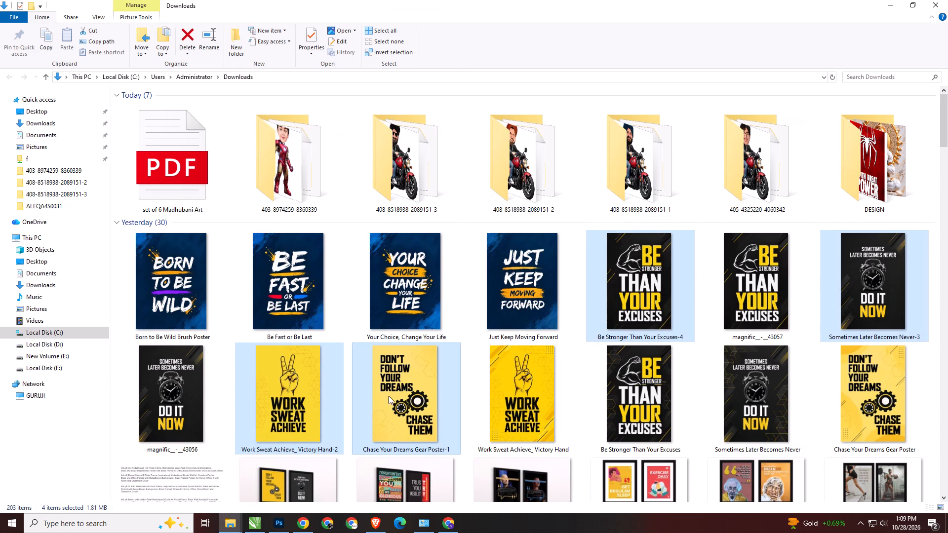
pyautogui.click(286, 412)
pyautogui.moveTo(283, 402); pyautogui.dragTo(299, 415)
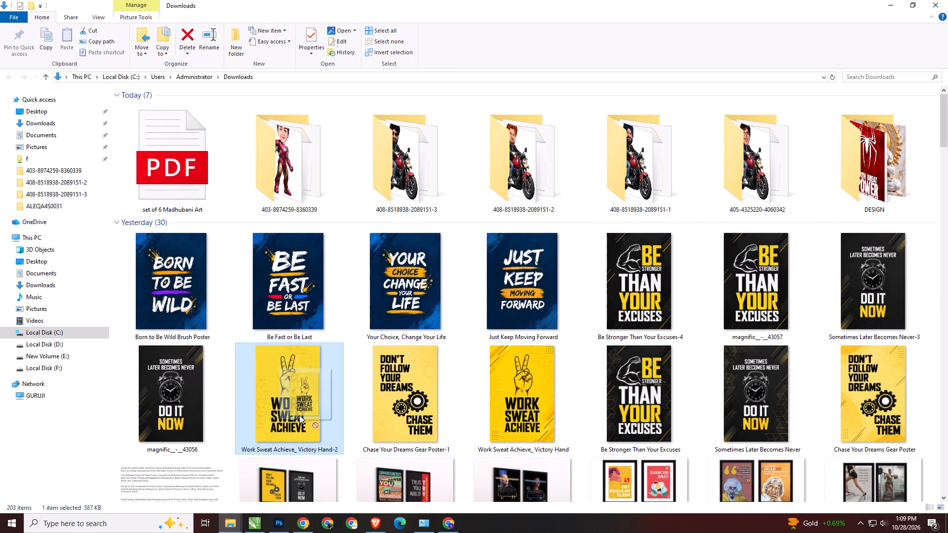
pyautogui.moveTo(299, 415); pyautogui.dragTo(427, 323)
pyautogui.hotkey('alt', 'Tab')
pyautogui.hotkey('alt', 'Tab')
pyautogui.hotkey('alt', 'Tab')
pyautogui.hotkey('alt', 'Tab')
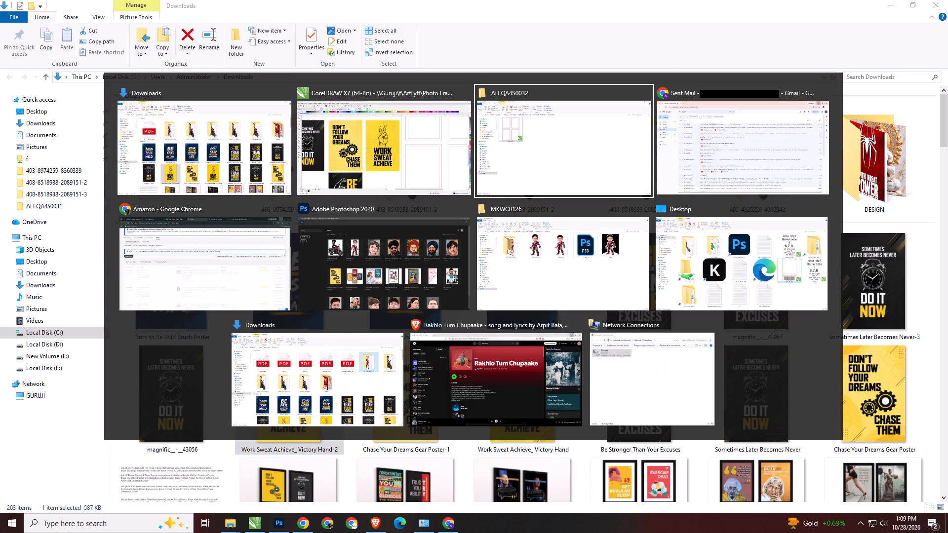
pyautogui.moveTo(427, 323); pyautogui.dragTo(431, 240)
pyautogui.hotkey('alt', 'Tab')
pyautogui.hotkey('alt', 'Tab')
pyautogui.hotkey('alt', 'Tab')
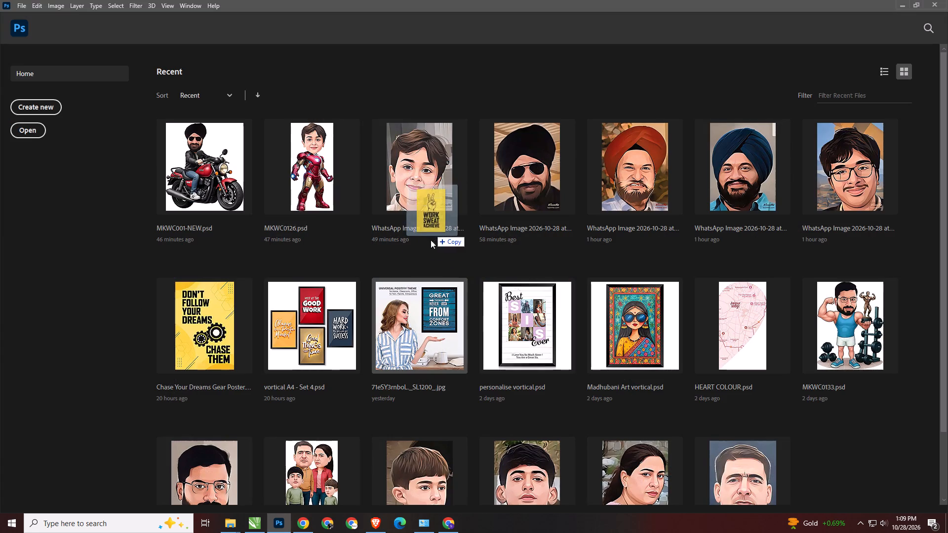
pyautogui.moveTo(431, 240); pyautogui.dragTo(430, 247)
# Duplicate the Background layer and adjust the copy with the Camera Raw filter to temperature -18 and exposure +0.35.
pyautogui.hotkey('ctrl', 'j')
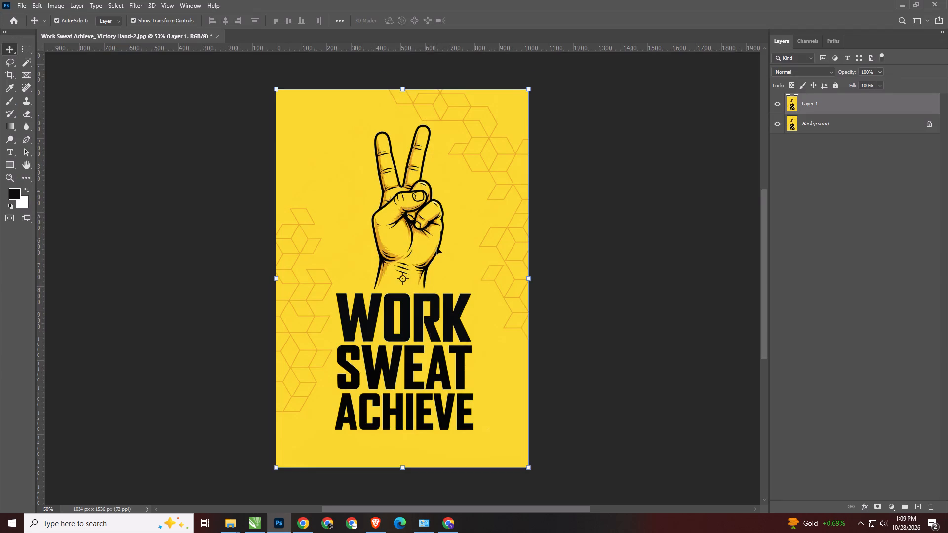
pyautogui.scroll(2, 437, 248)
pyautogui.press('space')
pyautogui.click(431, 251)
pyautogui.hotkey('ctrl', 'shift', 'a')
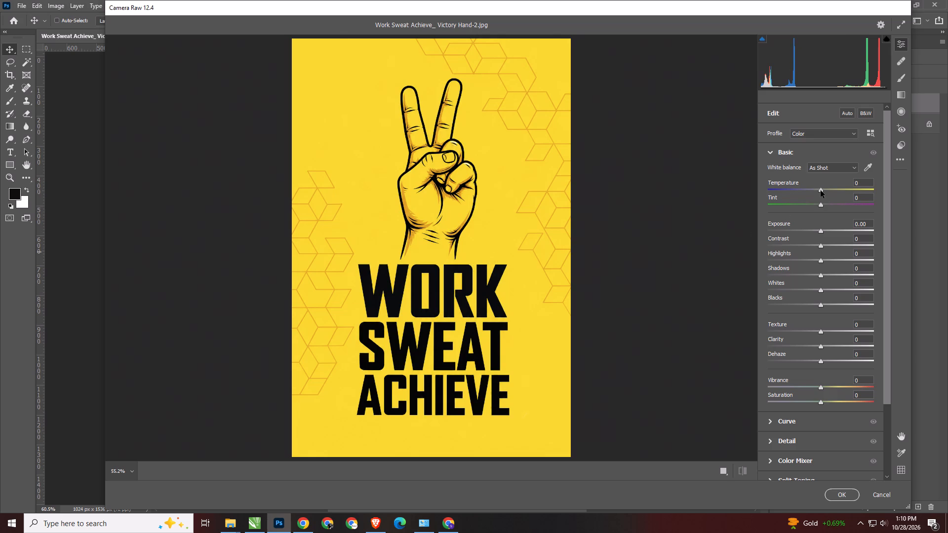
pyautogui.moveTo(821, 190); pyautogui.dragTo(813, 190)
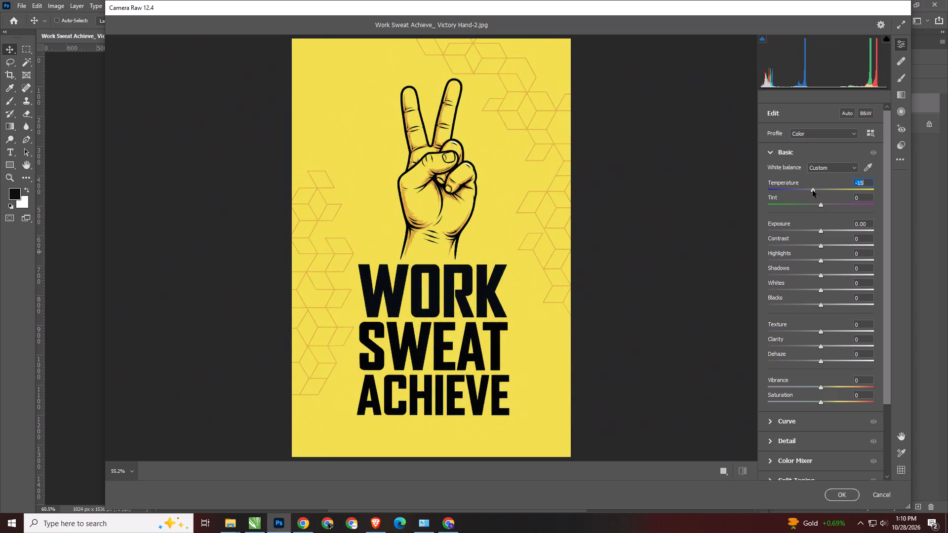
pyautogui.moveTo(813, 190); pyautogui.dragTo(811, 190)
pyautogui.click(821, 232)
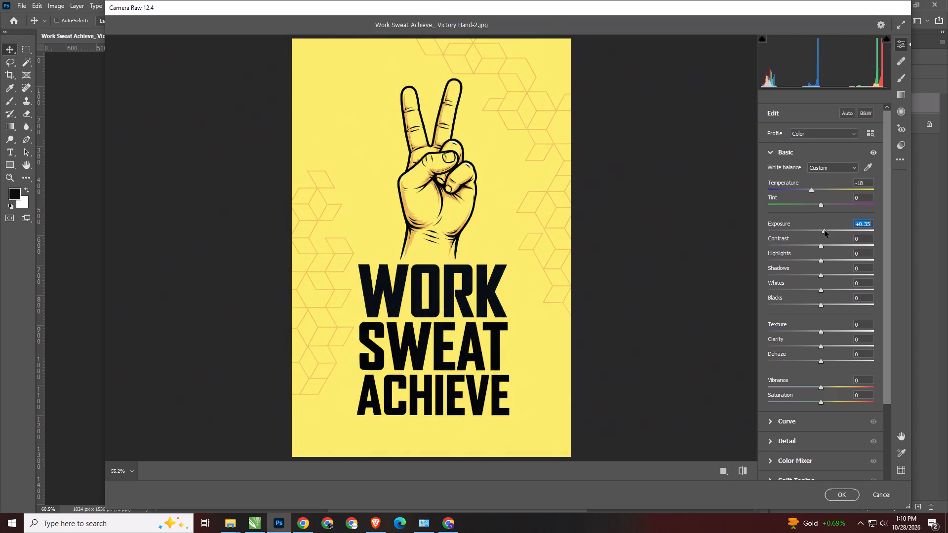
pyautogui.click(841, 493)
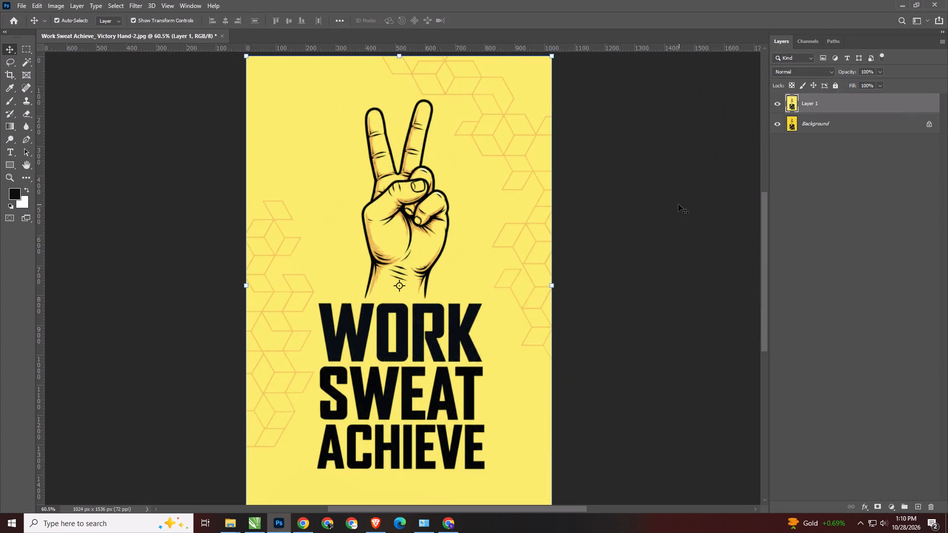
# Save the recoloured poster as a JPEG in Downloads under the name "Work Sweat Achieve_ Victory Hand-264654.".
pyautogui.hotkey('ctrl', 'shift', 's')
pyautogui.press('Tab')
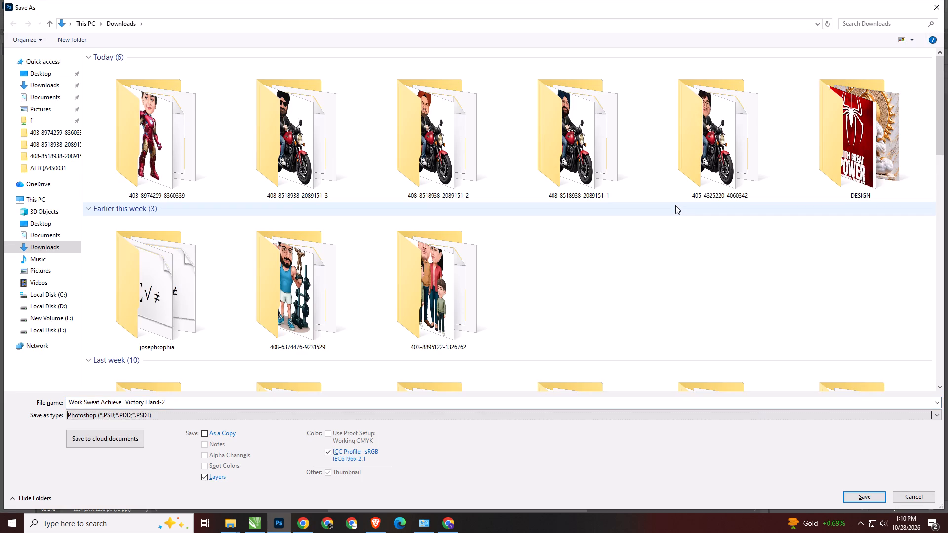
pyautogui.press('j')
pyautogui.click(190, 405)
pyautogui.press('Right')
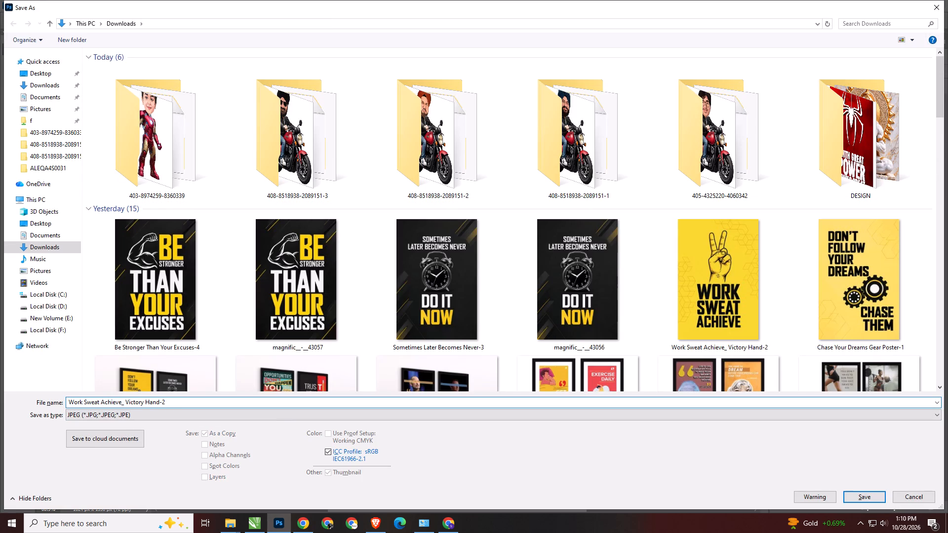
pyautogui.write('64654.')
pyautogui.press('Return')
pyautogui.press('Return')
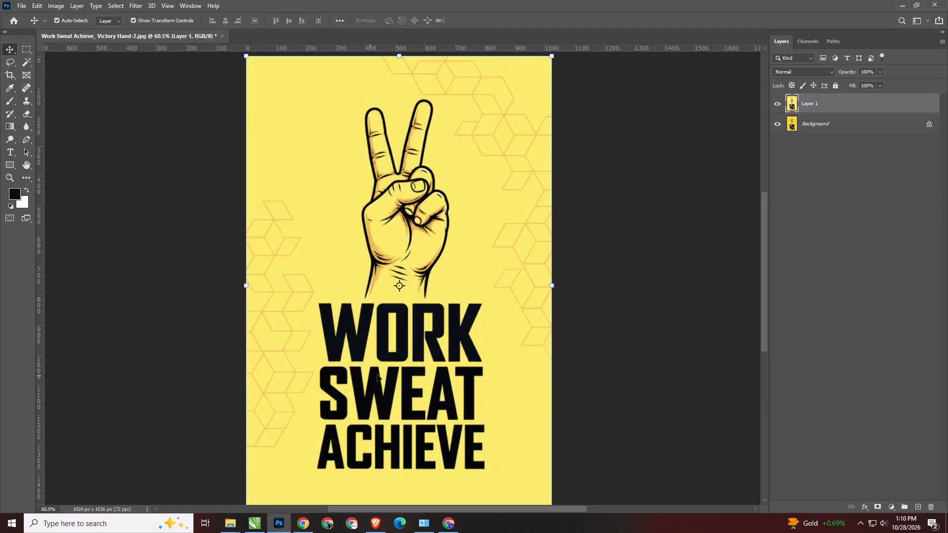
# Import the newly saved Victory Hand-264654 poster from Downloads into the CorelDRAW drawing, near the original Work Sweat Achieve design.
pyautogui.hotkey('alt', 'Tab')
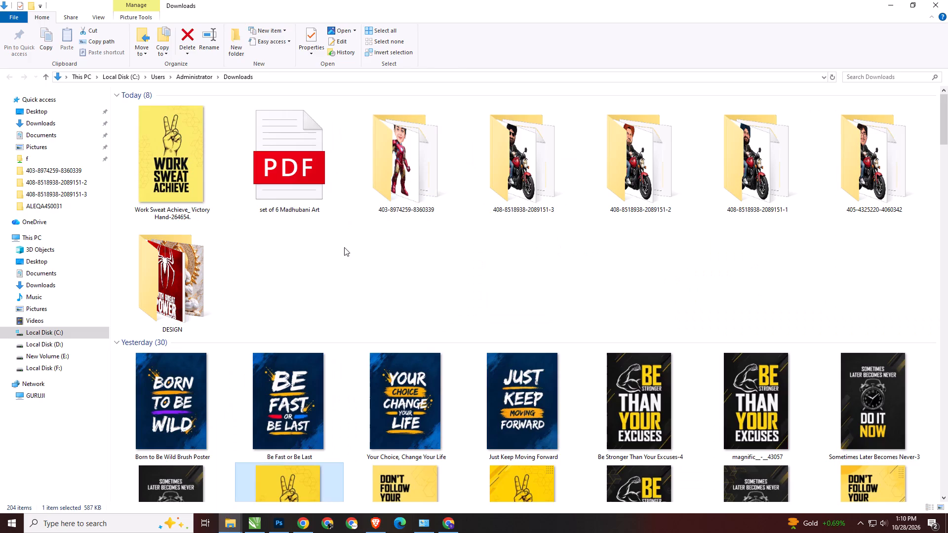
pyautogui.moveTo(168, 170); pyautogui.dragTo(403, 277)
pyautogui.hotkey('alt', 'Tab')
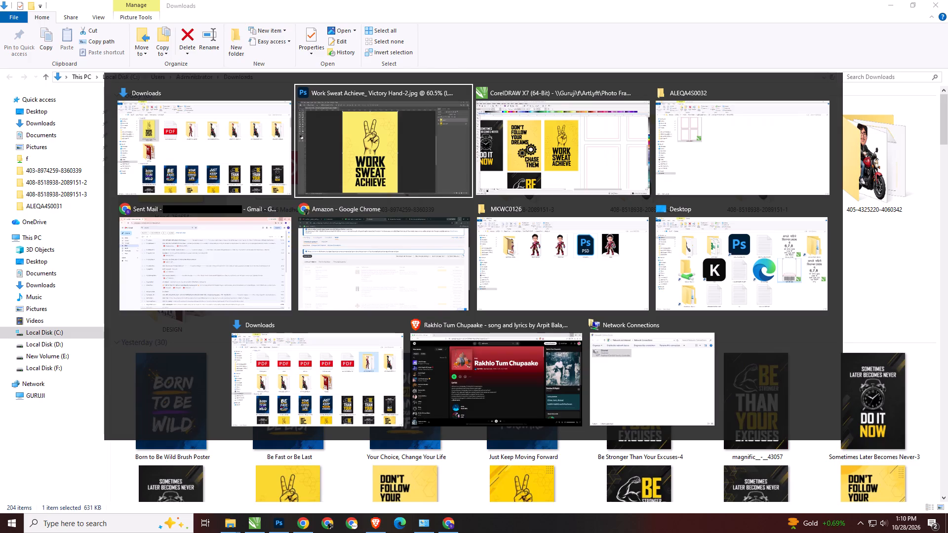
pyautogui.moveTo(403, 277); pyautogui.dragTo(512, 321)
pyautogui.hotkey('alt', 'Tab')
pyautogui.scroll(-1, 512, 311)
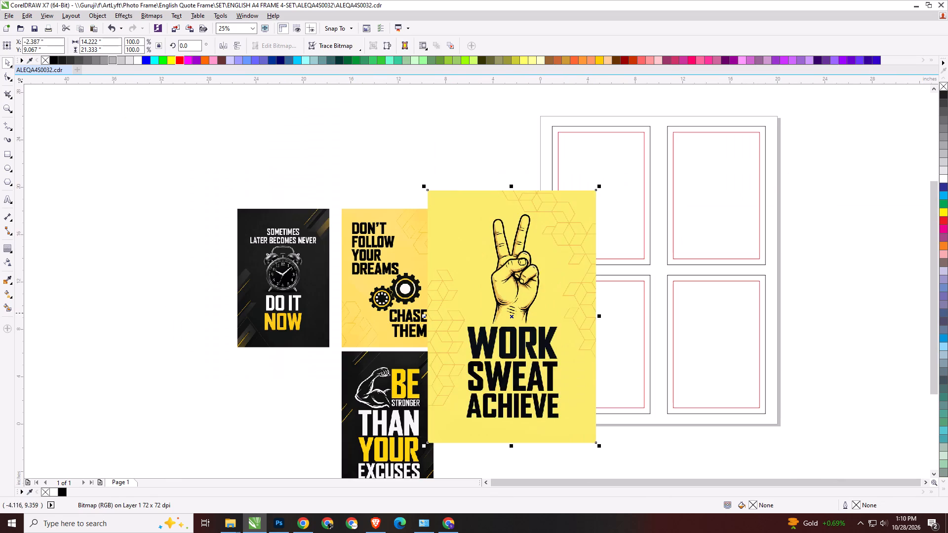
pyautogui.moveTo(483, 313); pyautogui.dragTo(525, 313)
# Set the imported light-yellow poster's height to 11.693 inches using the copied value.
pyautogui.scroll(1, 465, 256)
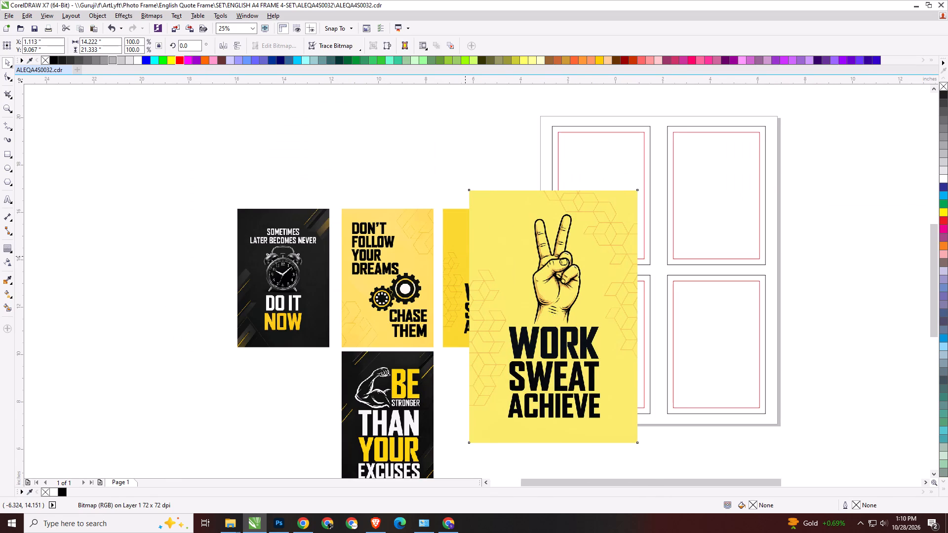
pyautogui.click(107, 53)
pyautogui.hotkey('ctrl', 'a')
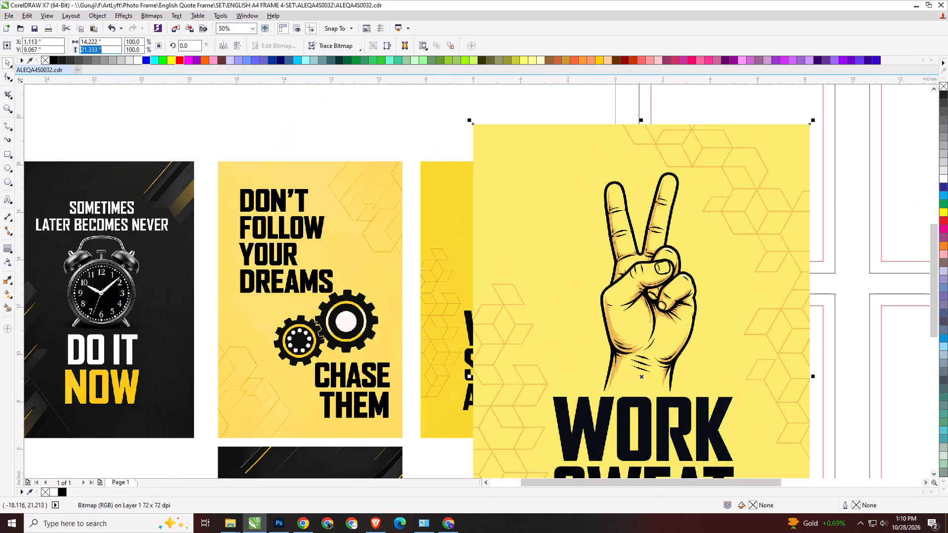
pyautogui.hotkey('ctrl', 'v')
pyautogui.press('Return')
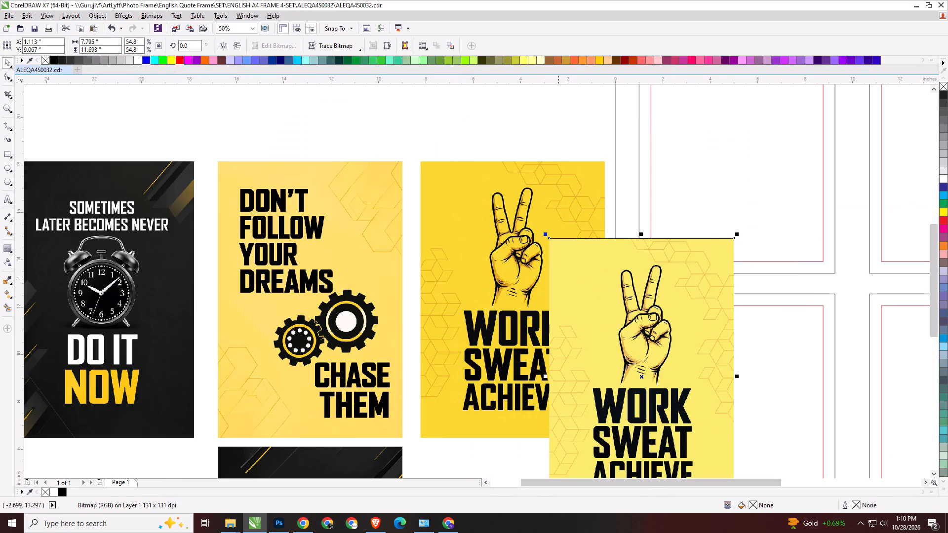
# Move the resized light-yellow poster exactly over the original Work Sweat Achieve poster and clear the selection.
pyautogui.moveTo(565, 281); pyautogui.dragTo(436, 204)
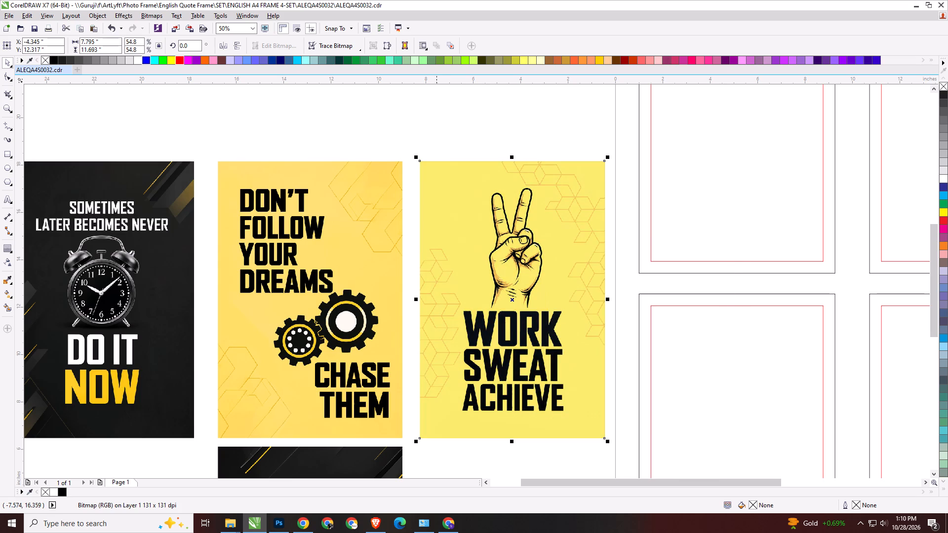
pyautogui.scroll(-1, 392, 202)
pyautogui.scroll(1, 458, 240)
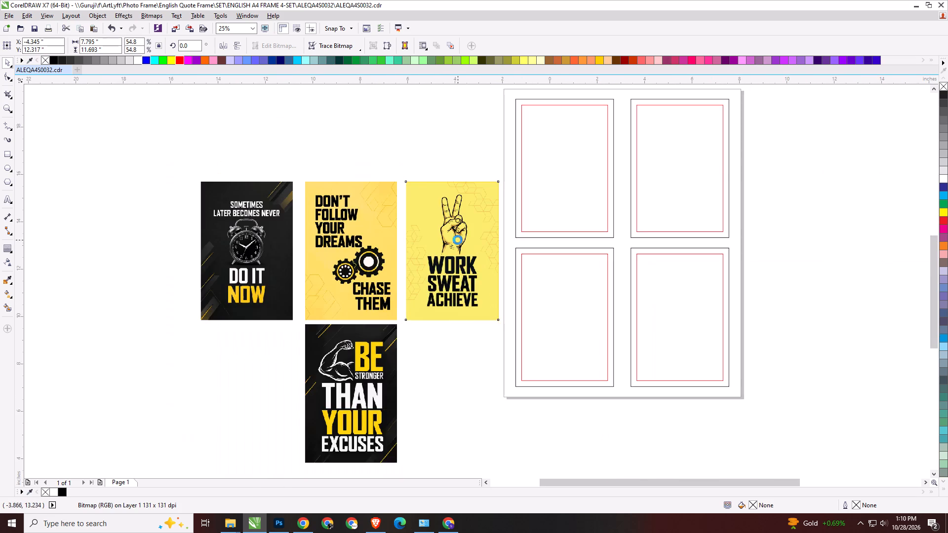
pyautogui.click(426, 420)
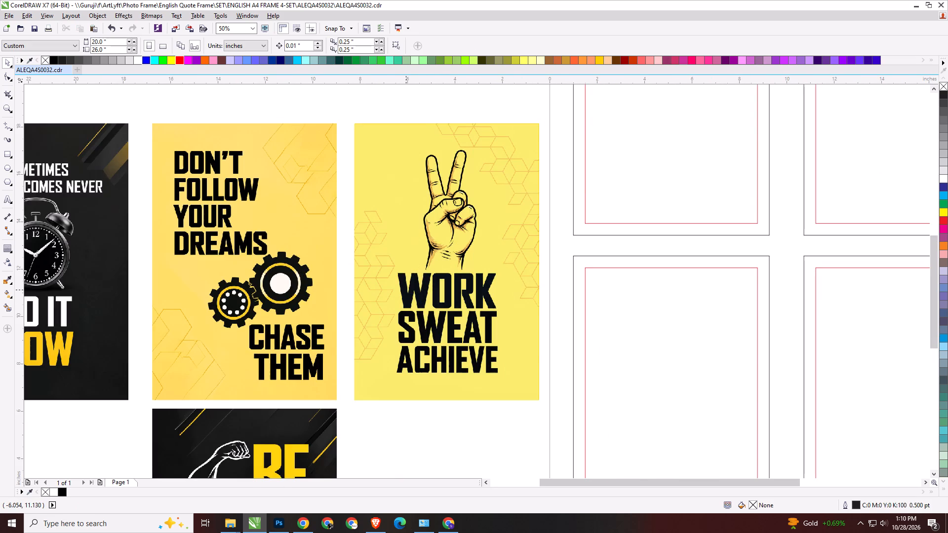
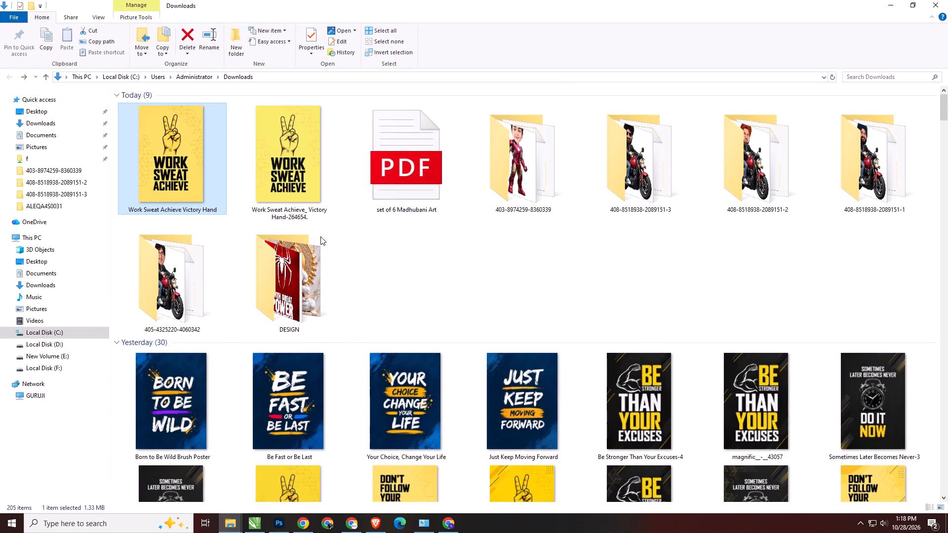
pyautogui.moveTo(164, 157); pyautogui.dragTo(699, 290)
pyautogui.hotkey('alt', 'Tab')
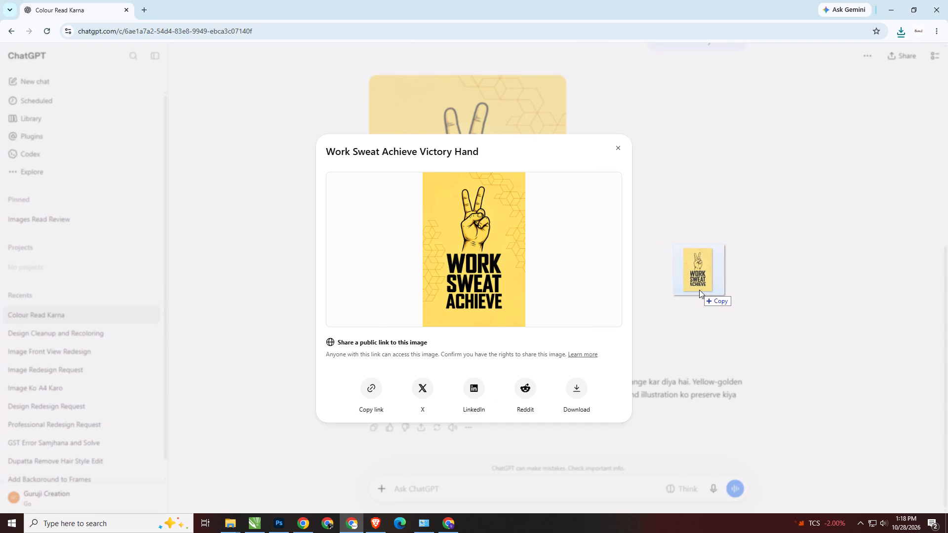
pyautogui.moveTo(699, 290); pyautogui.dragTo(632, 344)
pyautogui.hotkey('alt', 'Tab')
pyautogui.hotkey('alt', 'Tab')
pyautogui.hotkey('alt', 'Tab')
pyautogui.hotkey('alt', 'Tab')
# Copy the old victory hand poster's height and scale the imported poster proportionally to 11.693 in high.
pyautogui.click(432, 246)
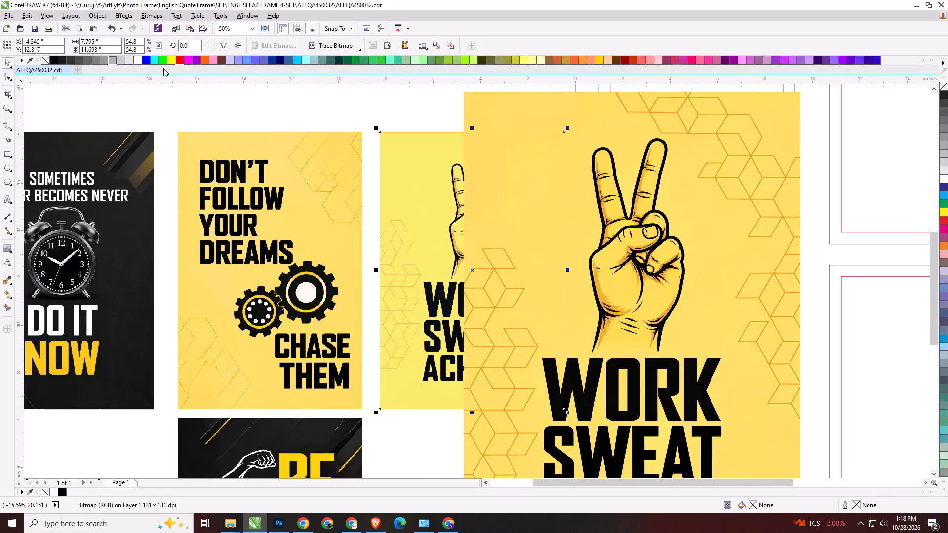
pyautogui.click(108, 48)
pyautogui.hotkey('ctrl', 'a')
pyautogui.hotkey('ctrl', 'c')
pyautogui.click(600, 237)
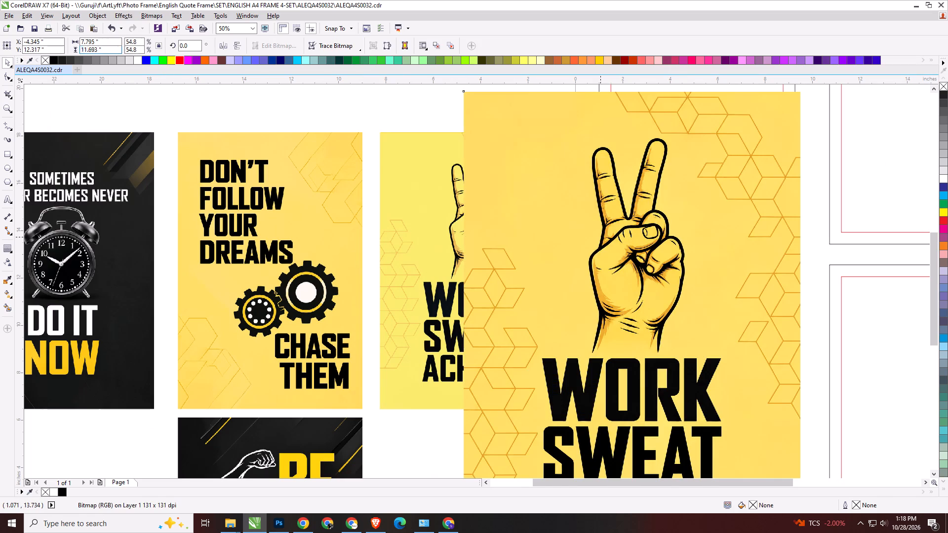
pyautogui.click(107, 46)
pyautogui.hotkey('ctrl', 'a')
pyautogui.hotkey('ctrl', 'v')
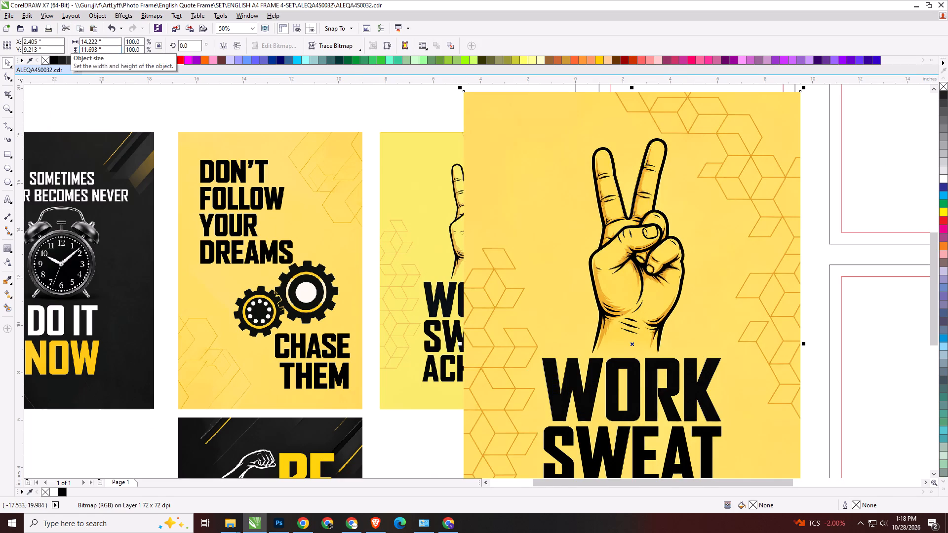
pyautogui.press('Return')
# Delete the two older victory hand posters beside the gear poster.
pyautogui.click(420, 218)
pyautogui.press('Delete')
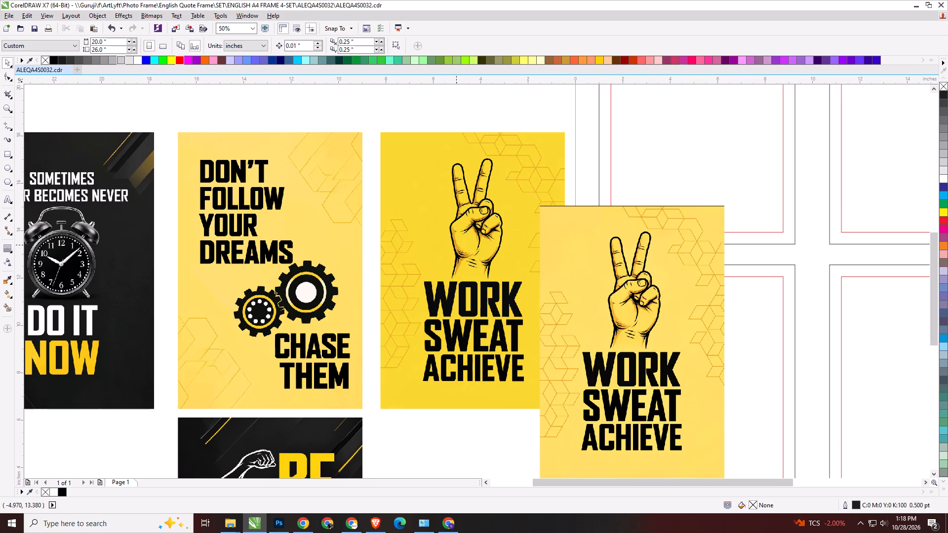
pyautogui.click(456, 245)
pyautogui.press('Delete')
# Move the resized victory hand poster into the cleared space beside the Don't Follow Your Dreams gear poster.
pyautogui.moveTo(566, 275); pyautogui.dragTo(446, 210)
pyautogui.moveTo(437, 205); pyautogui.dragTo(405, 210)
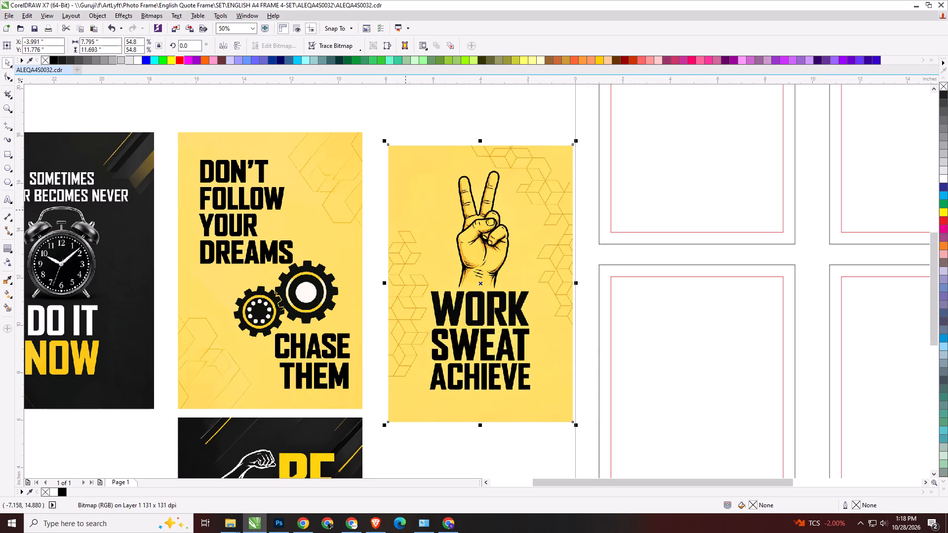
pyautogui.moveTo(405, 210); pyautogui.dragTo(390, 198)
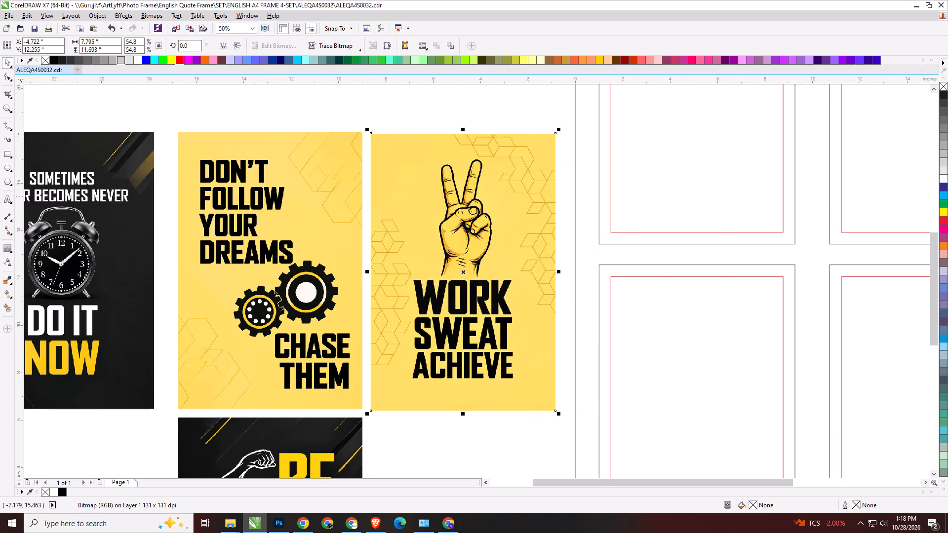
pyautogui.scroll(-1, 405, 196)
pyautogui.click(461, 322)
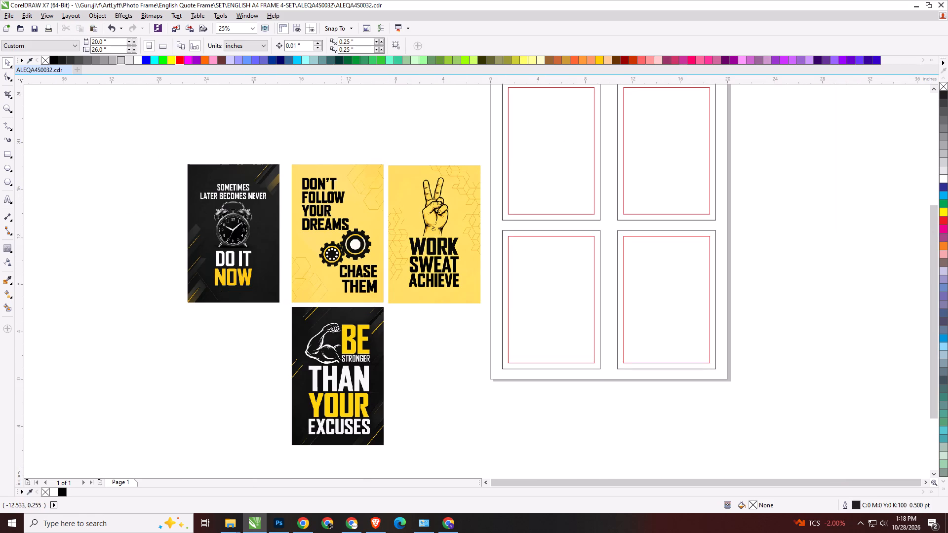
# Open the reference wall mockup of the four framed motivational posters from the Downloads folder, then return to CorelDRAW.
pyautogui.click(347, 219)
pyautogui.hotkey('alt', 'Tab')
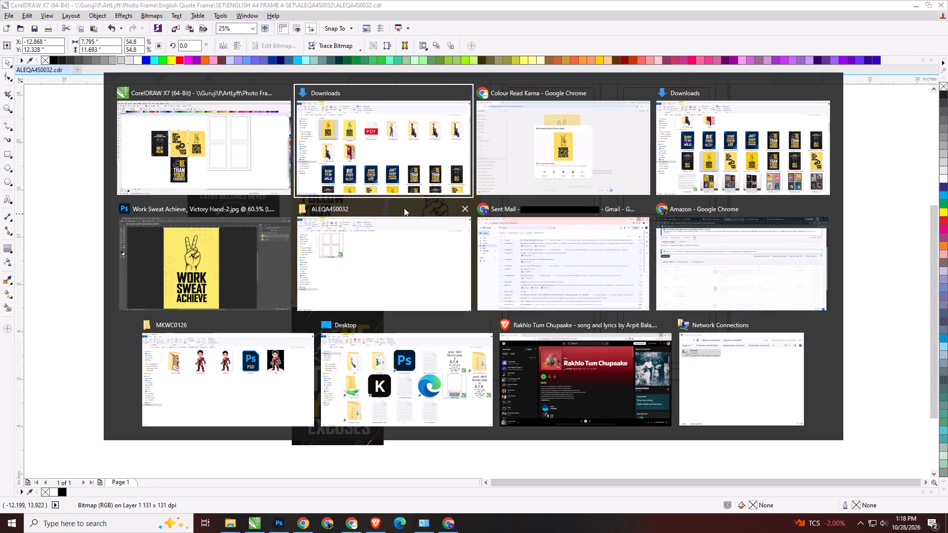
pyautogui.hotkey('alt', 'Tab')
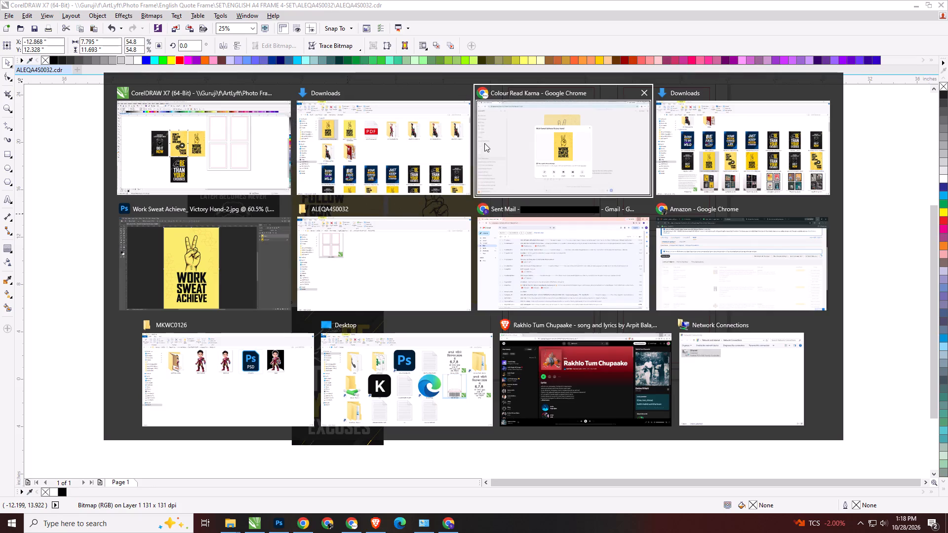
pyautogui.keyDown('alt'); pyautogui.click(395, 156); pyautogui.keyUp('alt')
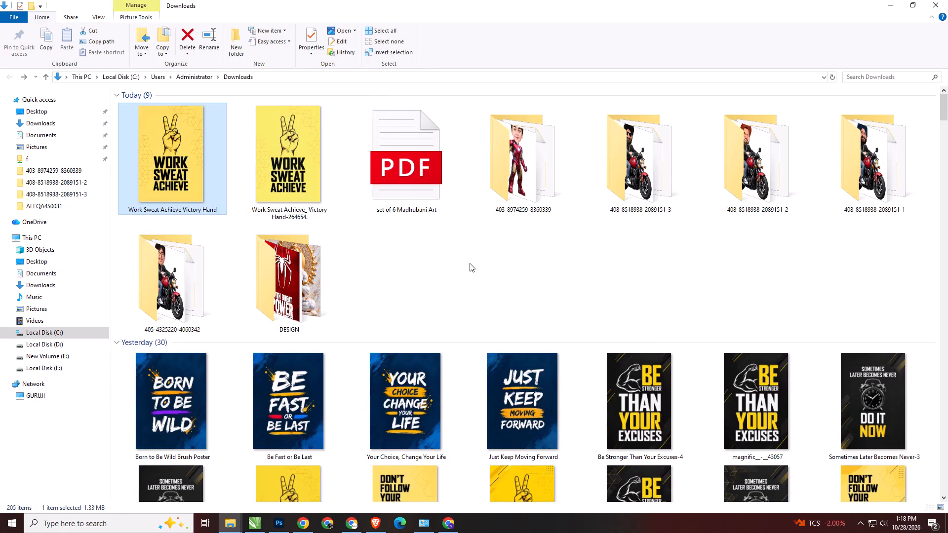
pyautogui.scroll(-1, 470, 263)
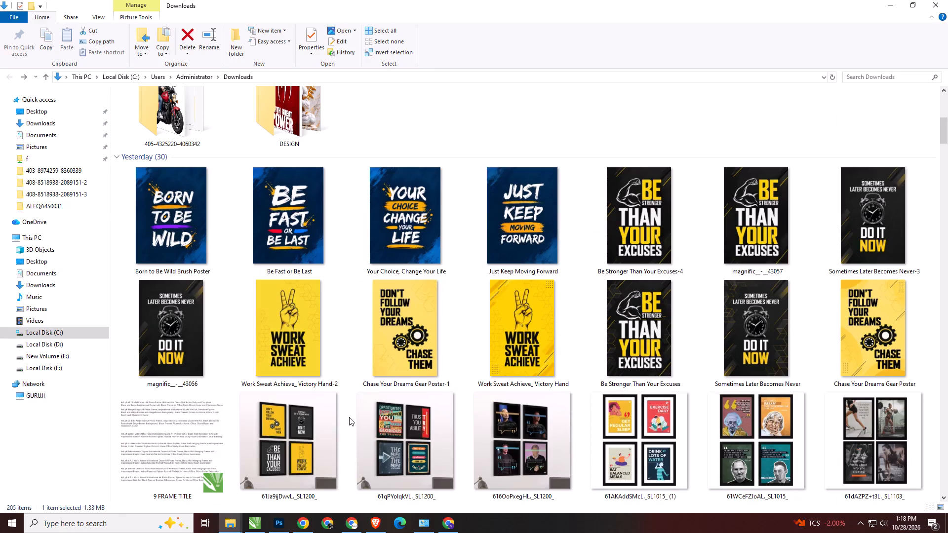
pyautogui.doubleClick(289, 439)
pyautogui.hotkey('alt', 'Tab')
# PowerClip the Don't Follow Your Dreams gear poster inside the page's upper-left frame.
pyautogui.rightClick(337, 229)
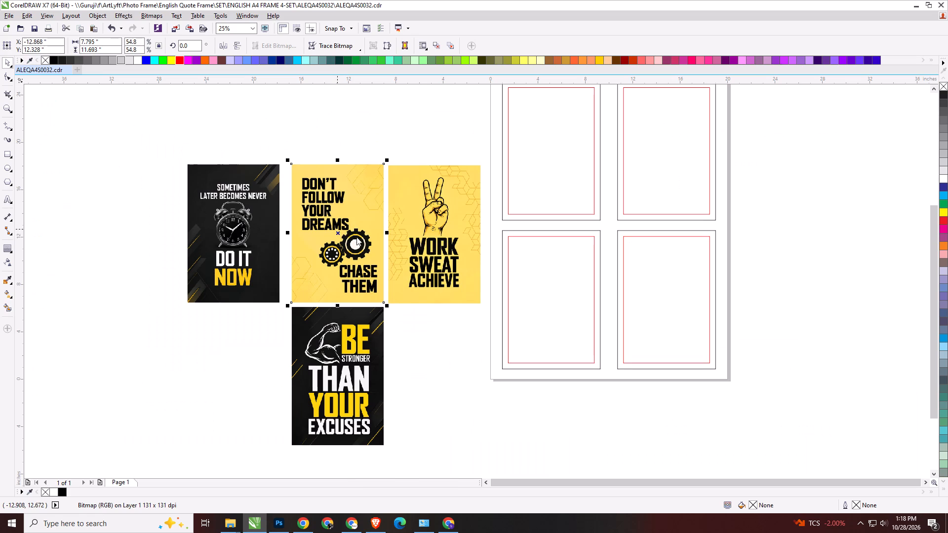
pyautogui.click(378, 239)
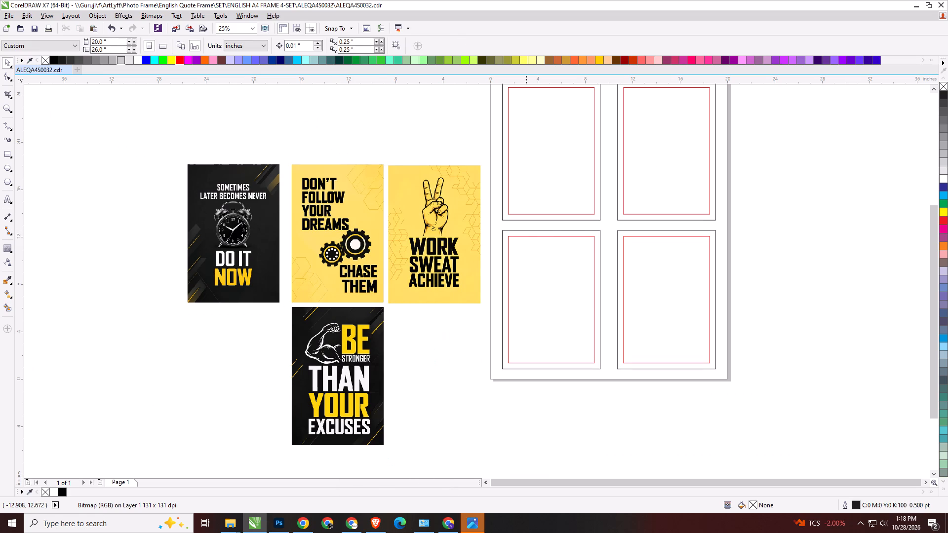
pyautogui.click(549, 169)
# Following the reference mockup's layout, PowerClip the Do It Now alarm clock poster inside the page's upper-right frame.
pyautogui.click(471, 529)
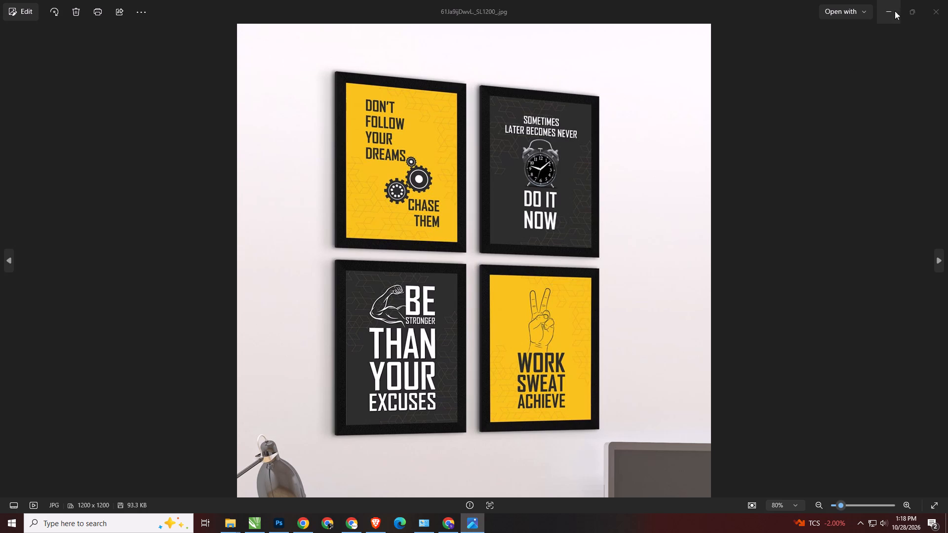
pyautogui.click(934, 6)
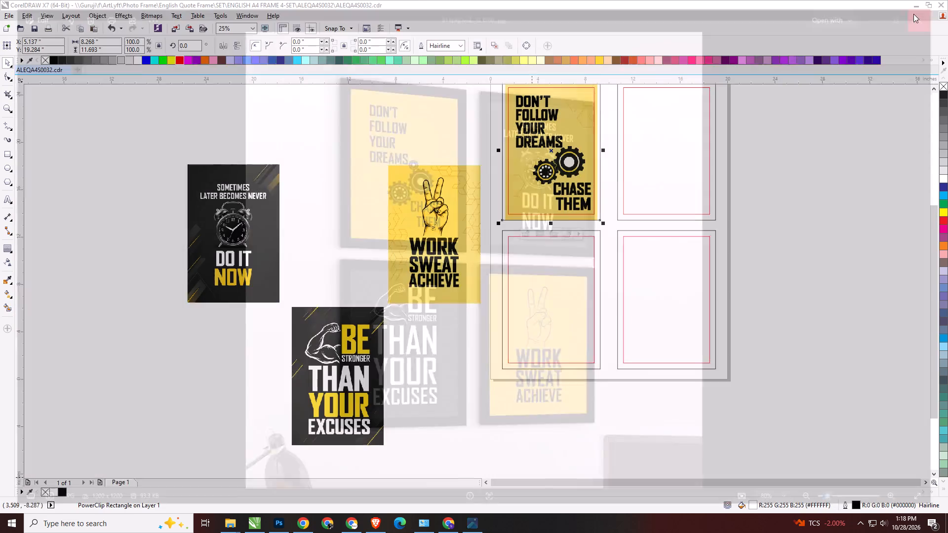
pyautogui.rightClick(224, 225)
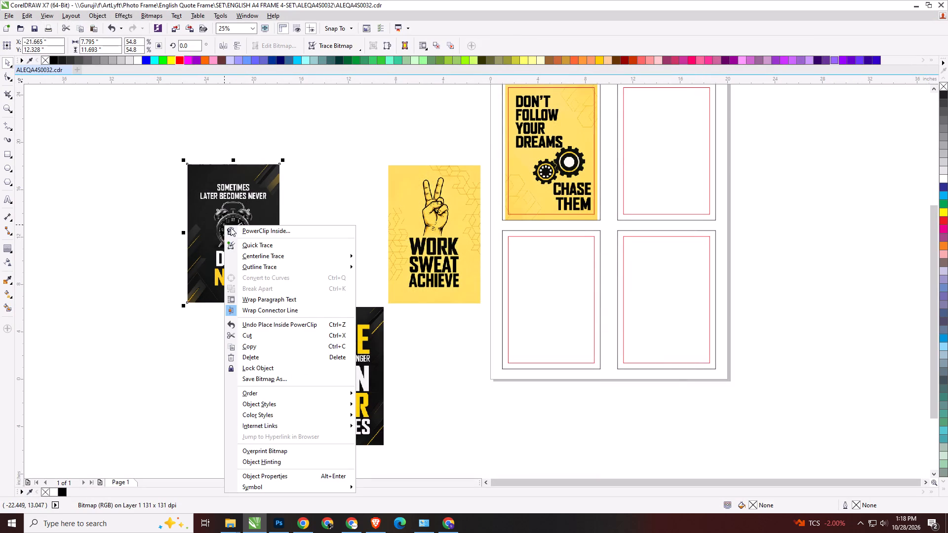
pyautogui.click(235, 230)
pyautogui.click(664, 134)
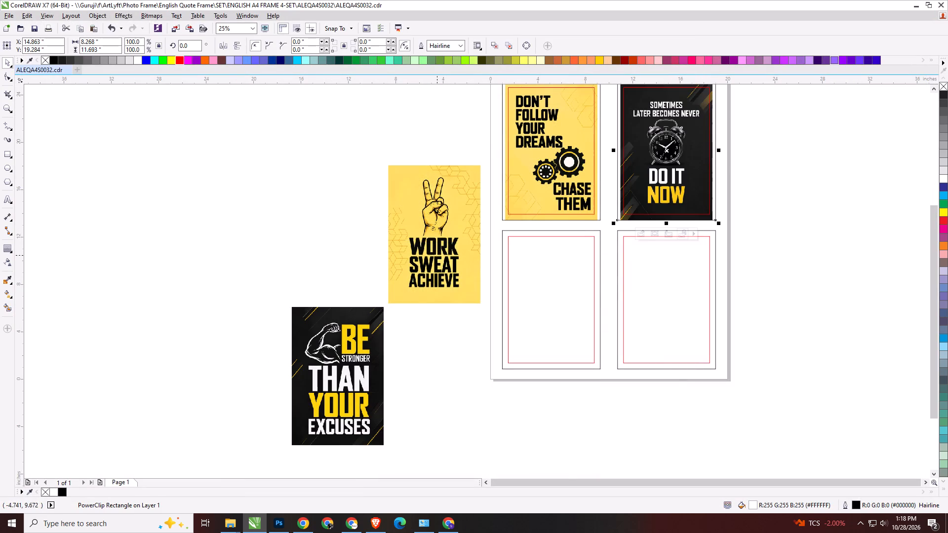
# PowerClip the Be Stronger Than Your Excuses poster inside the page's lower-left frame.
pyautogui.rightClick(440, 226)
pyautogui.click(418, 223)
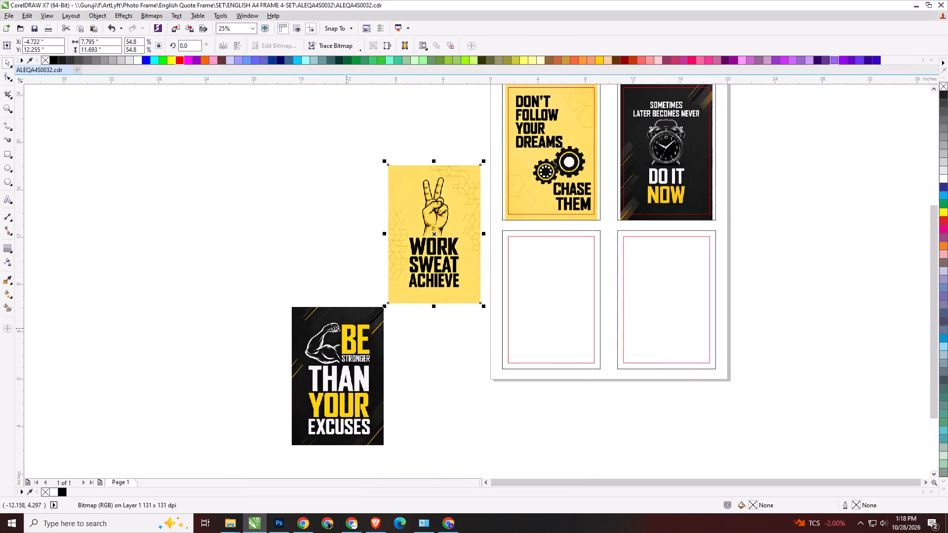
pyautogui.rightClick(346, 328)
pyautogui.click(409, 69)
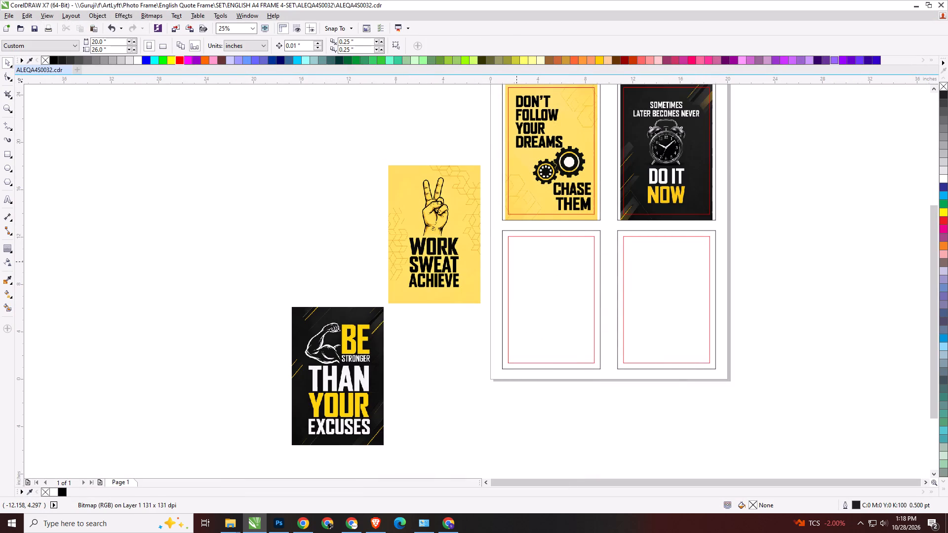
pyautogui.click(516, 262)
# PowerClip the Work Sweat Achieve victory hand poster inside the page's lower-right frame.
pyautogui.rightClick(402, 214)
pyautogui.click(448, 221)
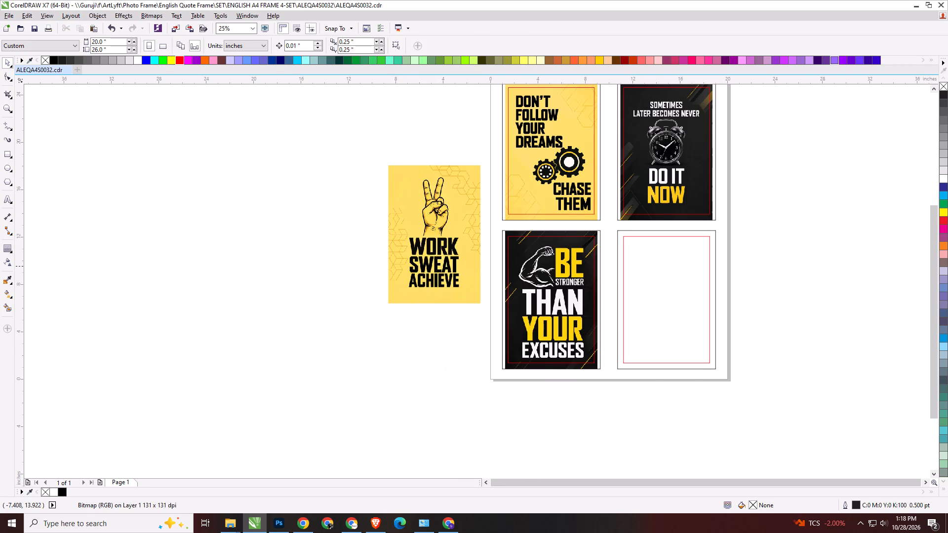
pyautogui.click(658, 266)
# Enlarge the gear poster bitmap inside its PowerClip frame from its centre to about 8.31 × 12.46 in, filling the frame's width.
pyautogui.scroll(-1, 530, 306)
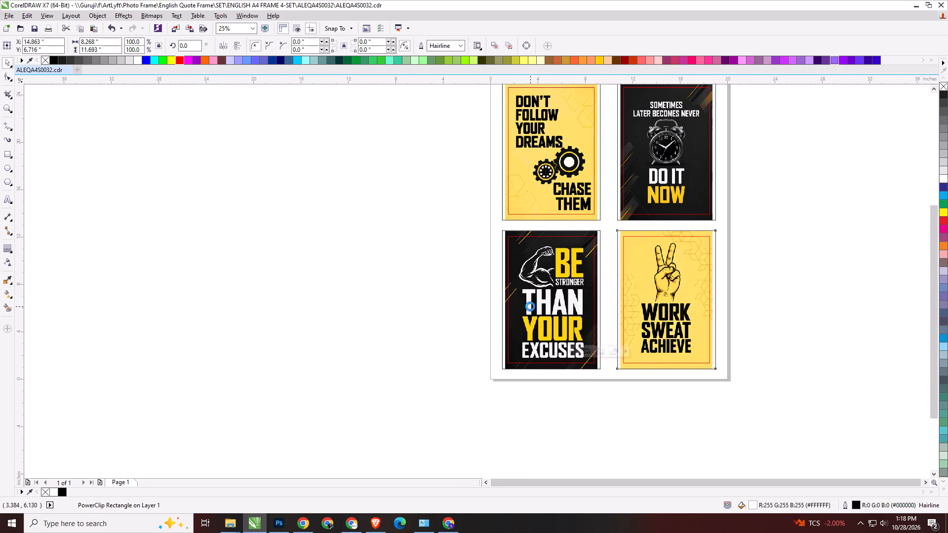
pyautogui.scroll(1, 561, 227)
pyautogui.click(525, 268)
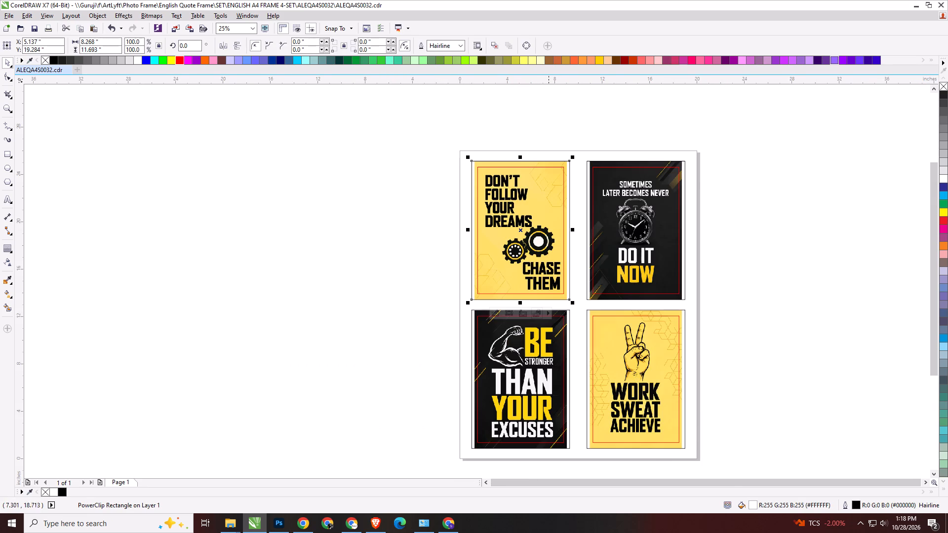
pyautogui.scroll(1, 549, 226)
pyautogui.click(478, 386)
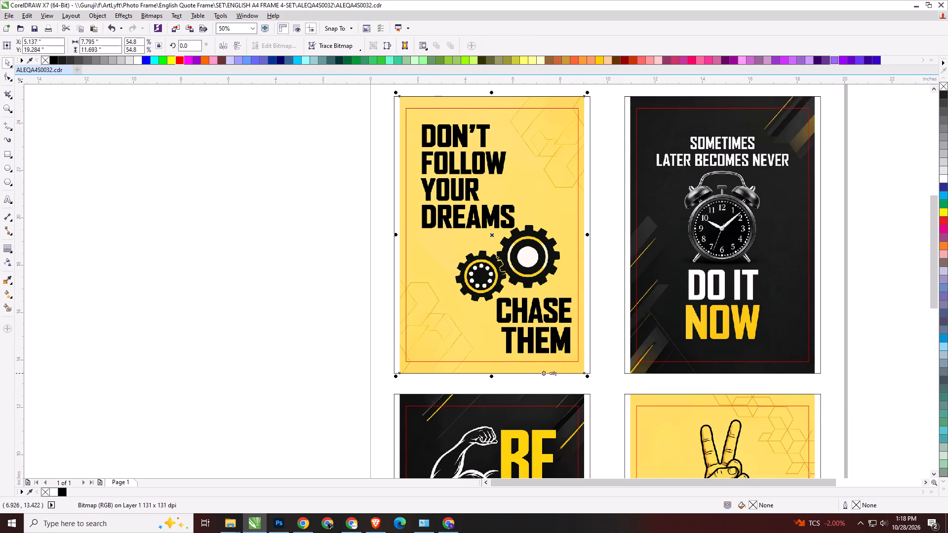
pyautogui.scroll(1, 595, 382)
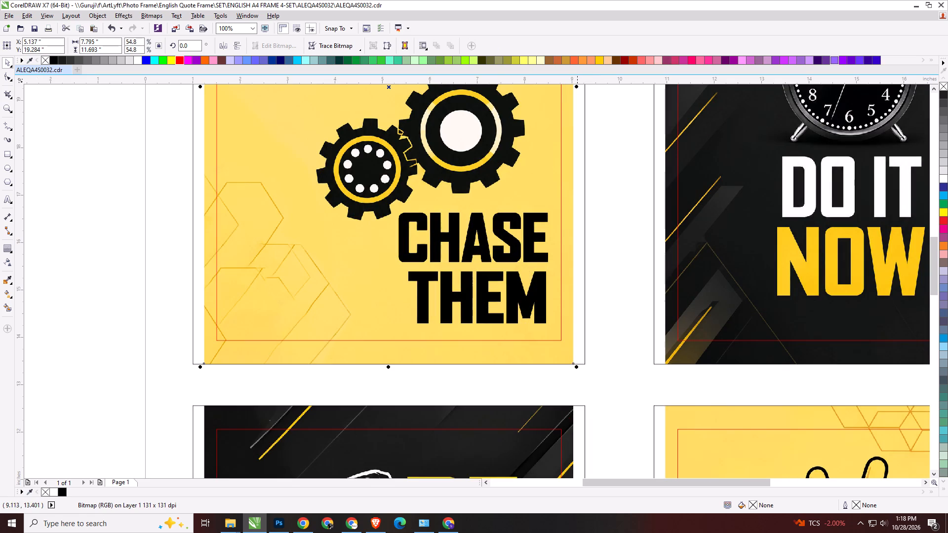
pyautogui.moveTo(577, 366); pyautogui.dragTo(585, 376)
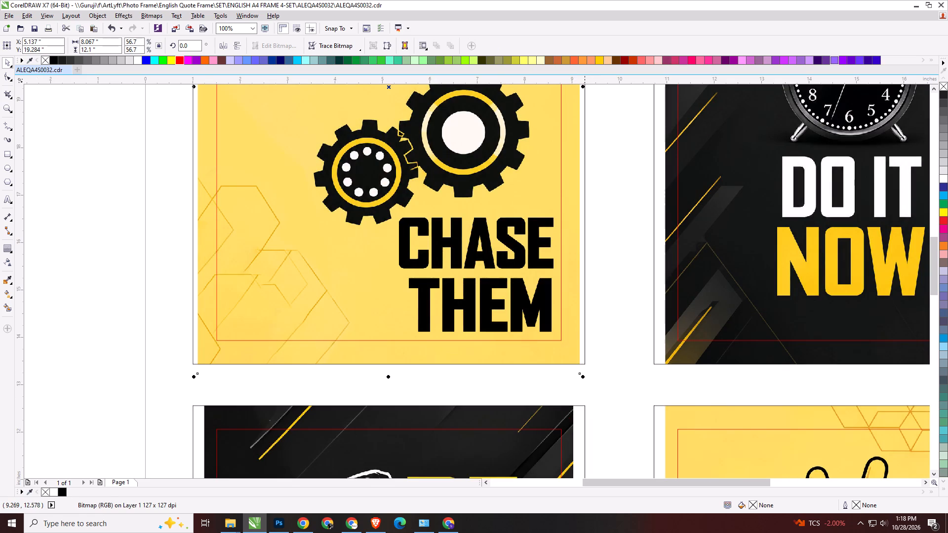
pyautogui.scroll(-1, 584, 393)
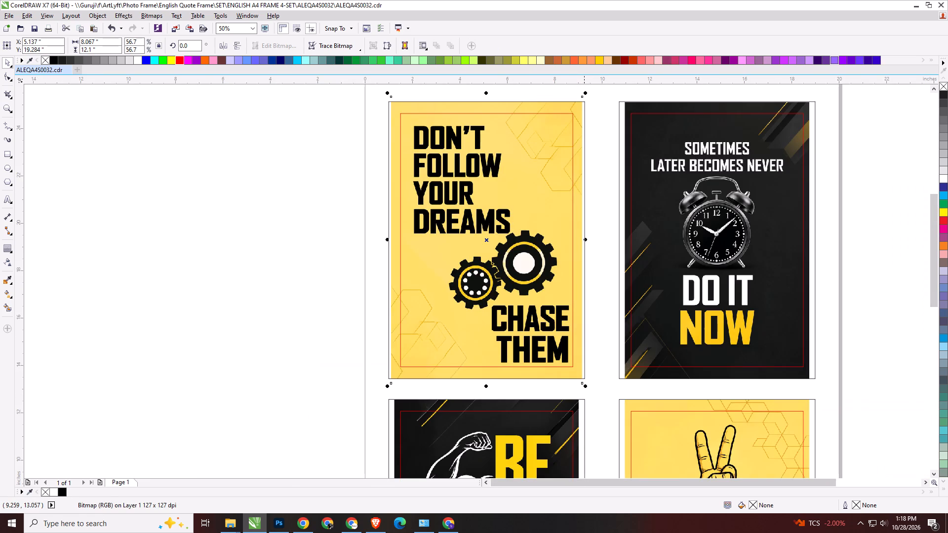
pyautogui.scroll(1, 583, 389)
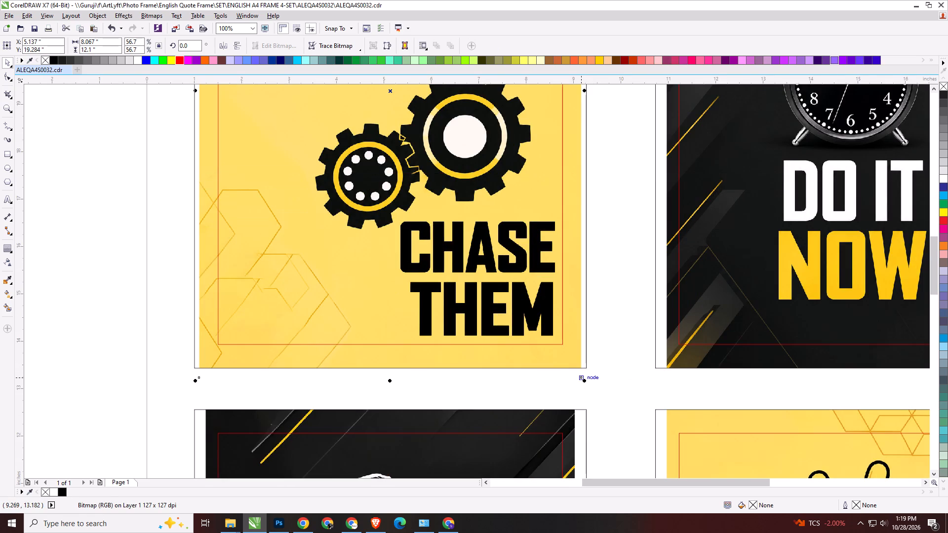
pyautogui.moveTo(587, 381); pyautogui.dragTo(592, 391)
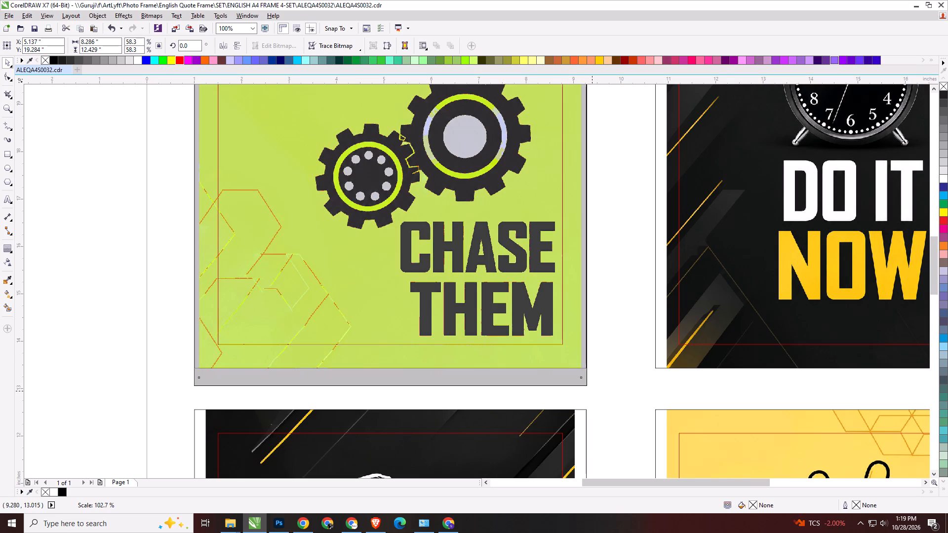
pyautogui.moveTo(592, 391); pyautogui.dragTo(592, 392)
pyautogui.scroll(-1, 568, 408)
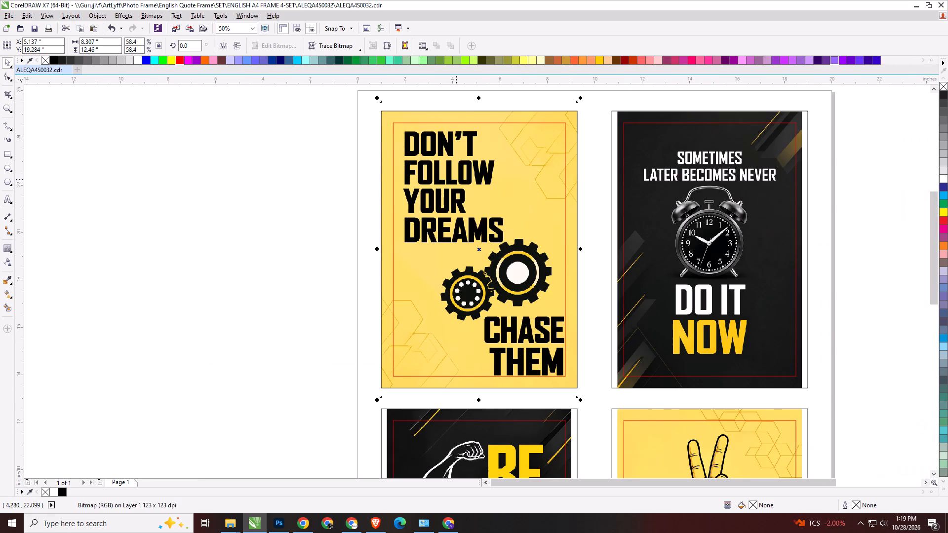
# Nudge the gear poster bitmap upward inside its frame to a Y position of 19.474 in.
pyautogui.scroll(1, 446, 154)
pyautogui.scroll(-1, 489, 164)
pyautogui.press('Up')
pyautogui.press('Up')
pyautogui.press('Up')
pyautogui.press('Up')
pyautogui.press('Up')
pyautogui.press('Up')
pyautogui.press('Up')
pyautogui.press('Up')
pyautogui.press('Up')
pyautogui.press('Up')
pyautogui.press('Up')
pyautogui.press('Up')
pyautogui.press('Up')
pyautogui.press('Up')
pyautogui.press('Up')
pyautogui.press('Up')
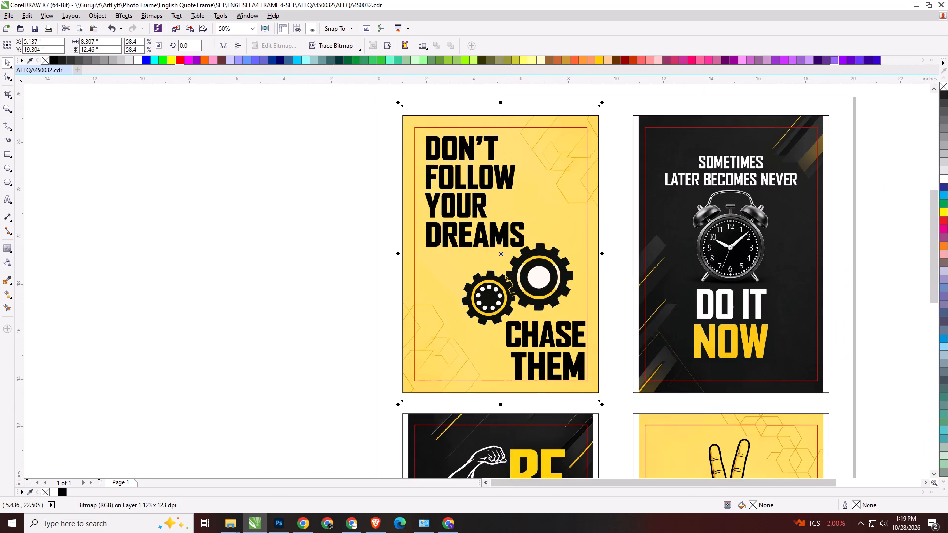
pyautogui.press('Up')
pyautogui.press('Up')
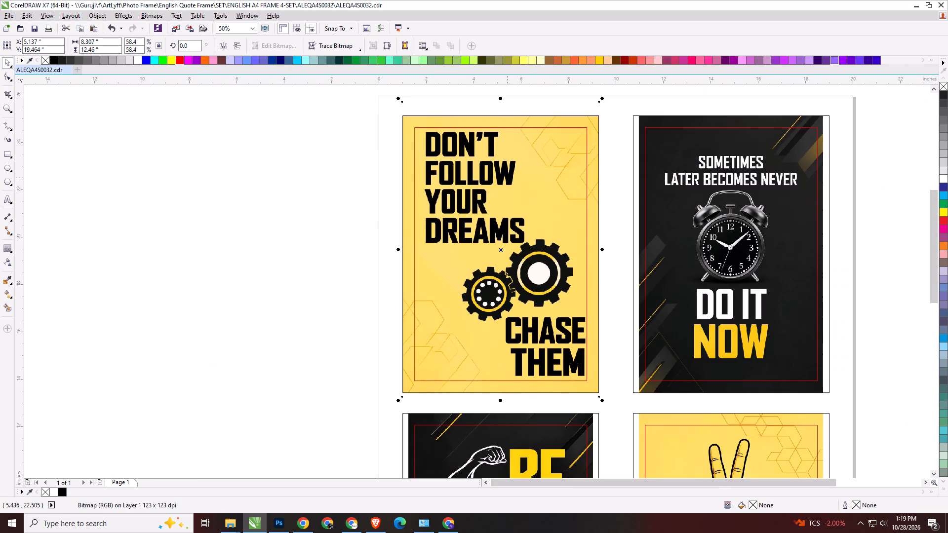
pyautogui.press('Up')
pyautogui.press('Down')
pyautogui.press('Up')
pyautogui.click(617, 248)
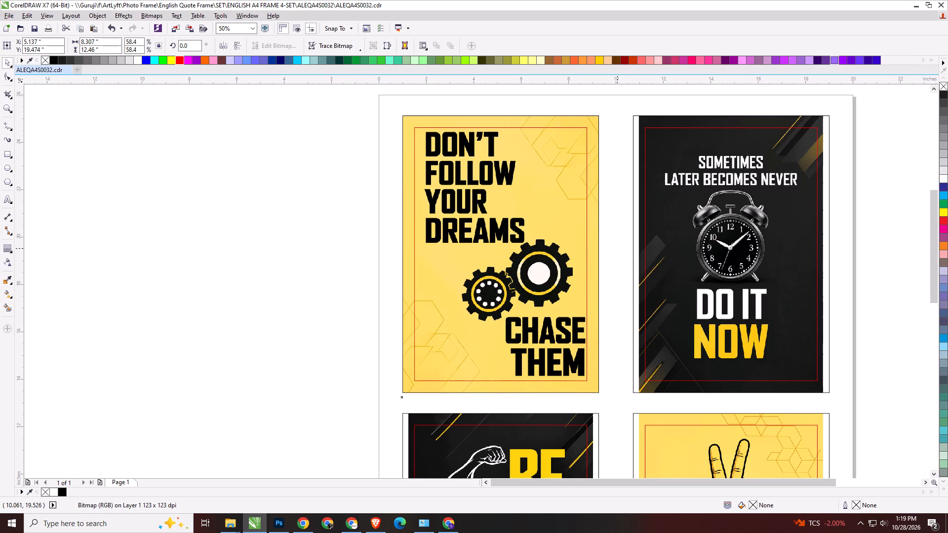
# Enlarge the Do It Now clock poster bitmap inside its PowerClip frame from its centre to about 8.41 × 12.61 in, filling the frame's width.
pyautogui.scroll(-1, 421, 274)
pyautogui.scroll(1, 629, 313)
pyautogui.click(562, 323)
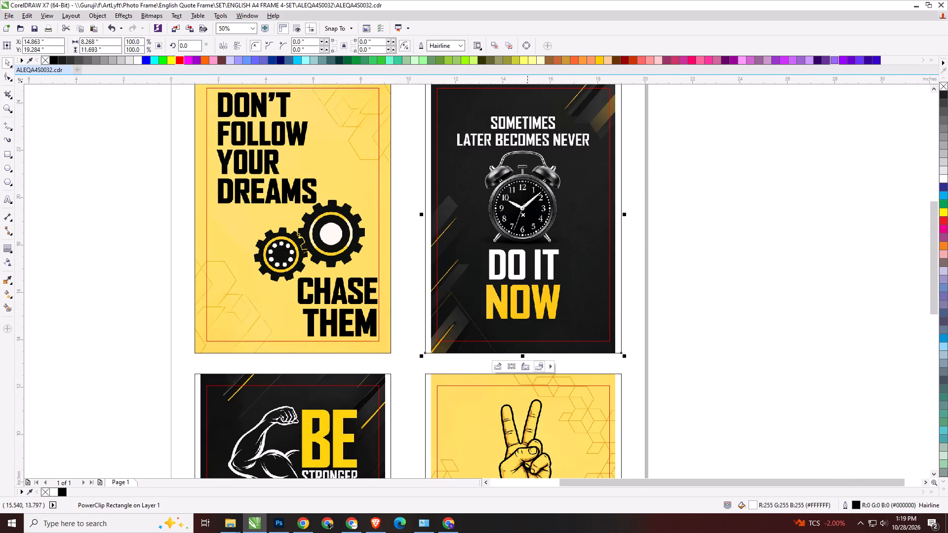
pyautogui.click(512, 367)
pyautogui.moveTo(620, 357); pyautogui.dragTo(622, 357)
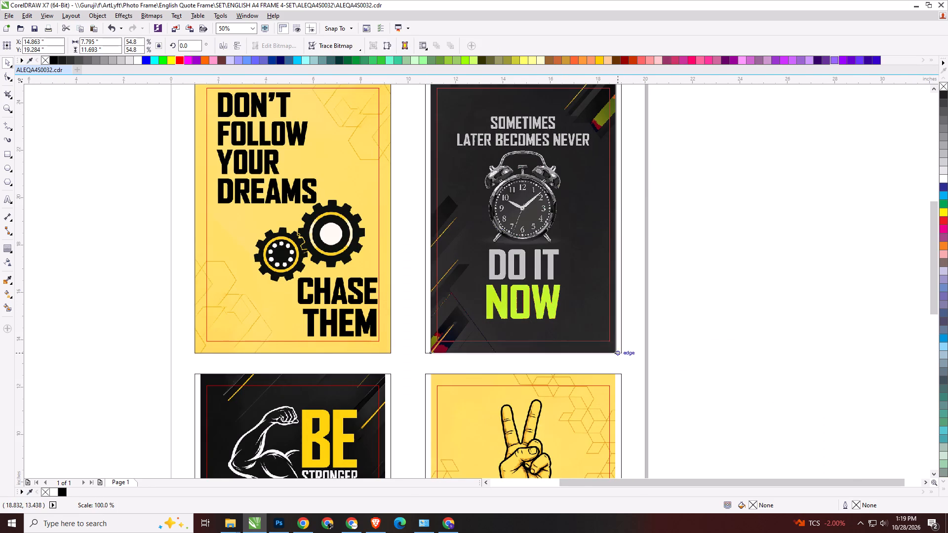
pyautogui.moveTo(622, 357); pyautogui.dragTo(628, 368)
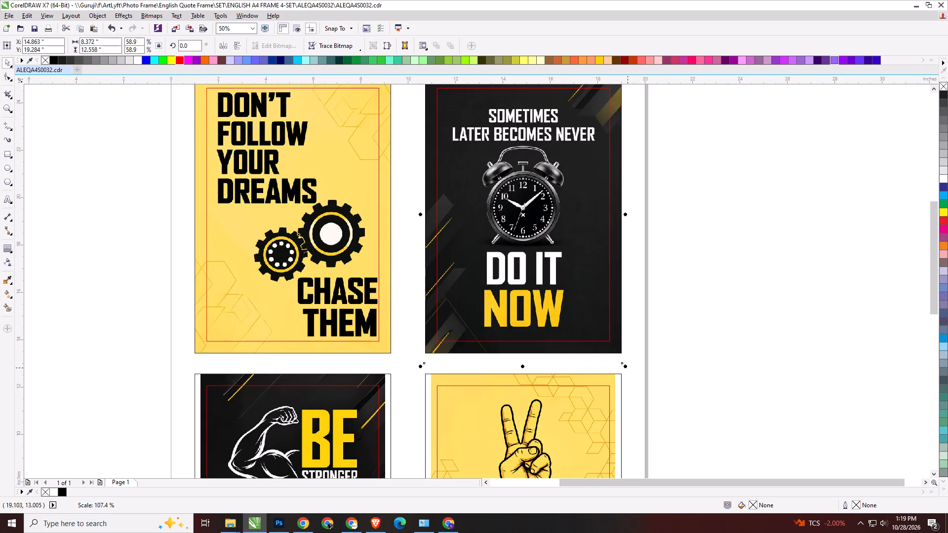
pyautogui.scroll(2, 628, 368)
pyautogui.moveTo(611, 354); pyautogui.dragTo(611, 353)
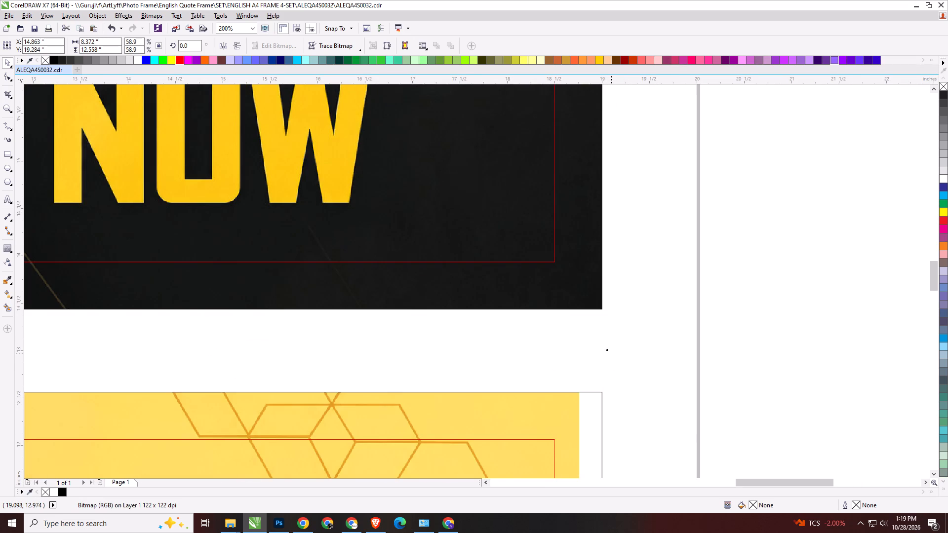
pyautogui.moveTo(611, 353); pyautogui.dragTo(611, 347)
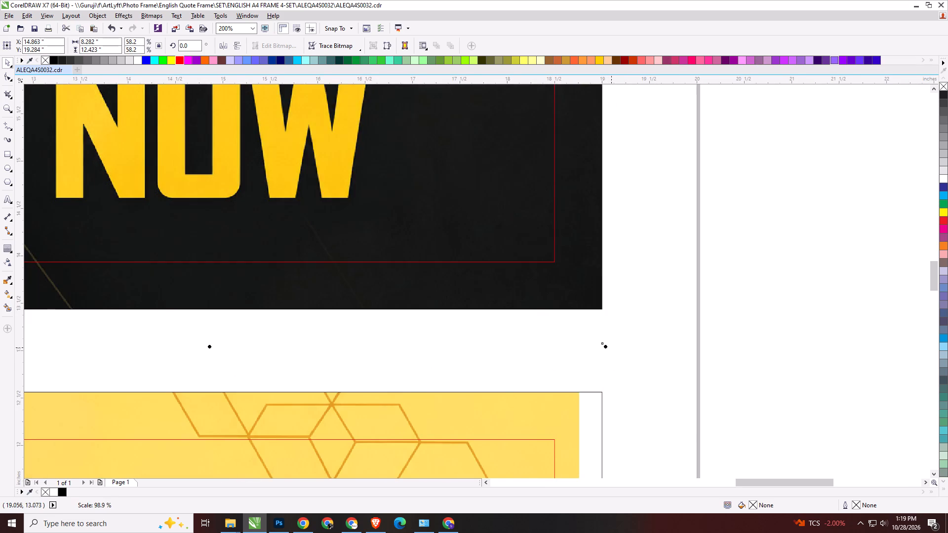
pyautogui.scroll(-1, 610, 368)
pyautogui.scroll(-2, 540, 368)
pyautogui.scroll(1, 557, 373)
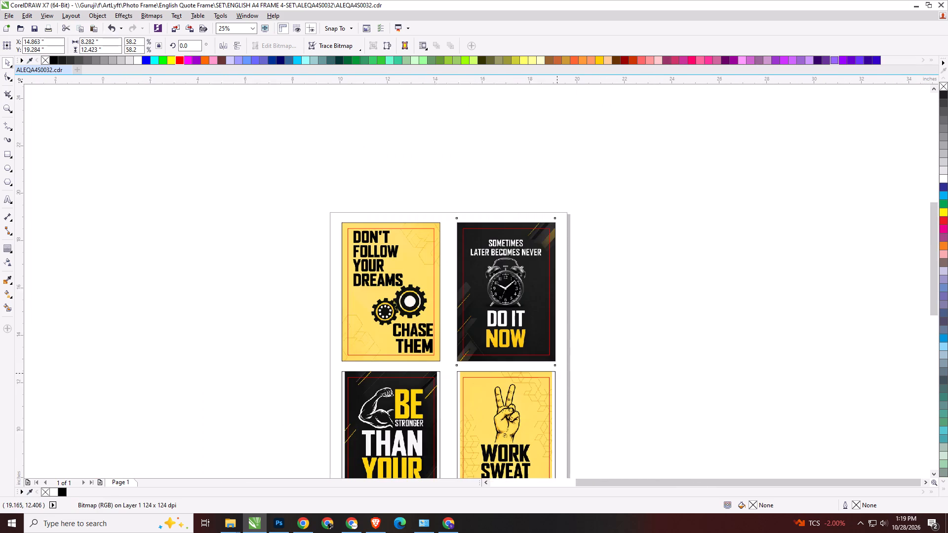
pyautogui.scroll(-1, 505, 360)
pyautogui.scroll(2, 520, 369)
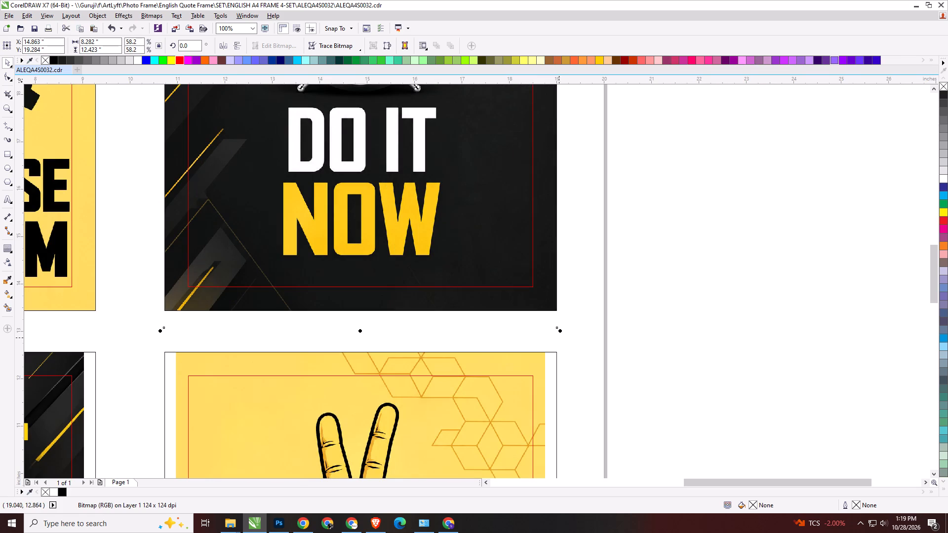
pyautogui.moveTo(561, 333); pyautogui.dragTo(564, 337)
pyautogui.scroll(-1, 552, 299)
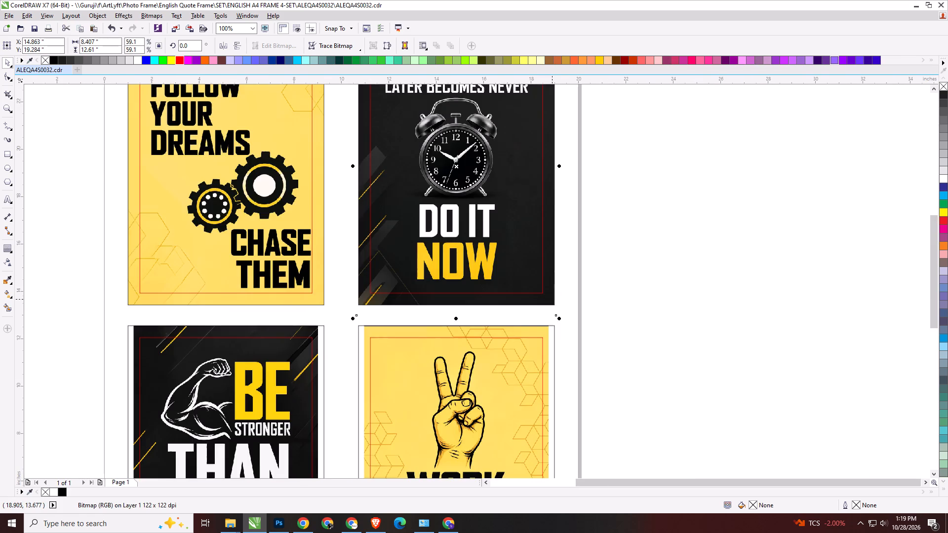
pyautogui.click(676, 327)
# Enlarge the Work Sweat Achieve poster bitmap inside its PowerClip frame from its centre, filling the frame's width.
pyautogui.scroll(-2, 520, 279)
pyautogui.scroll(2, 534, 377)
pyautogui.scroll(1, 486, 290)
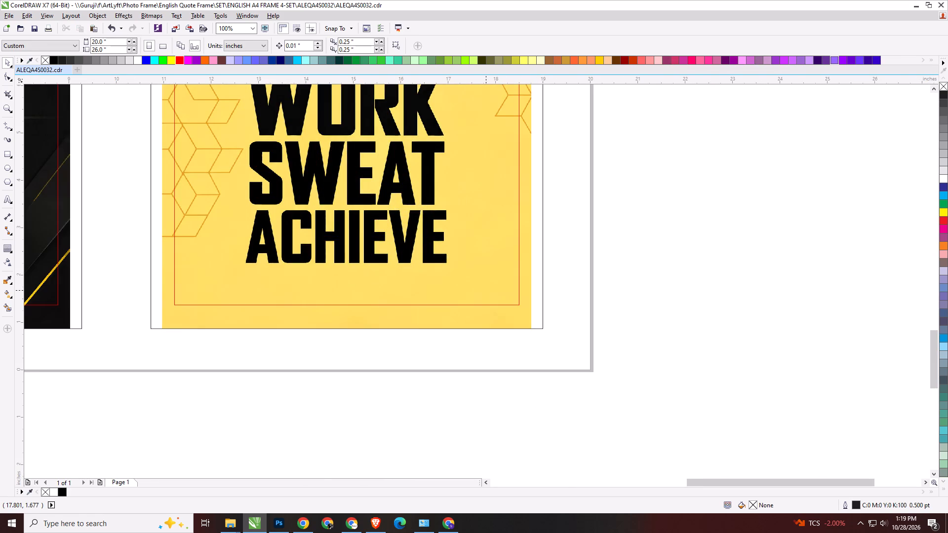
pyautogui.click(486, 290)
pyautogui.moveTo(336, 344); pyautogui.dragTo(341, 344)
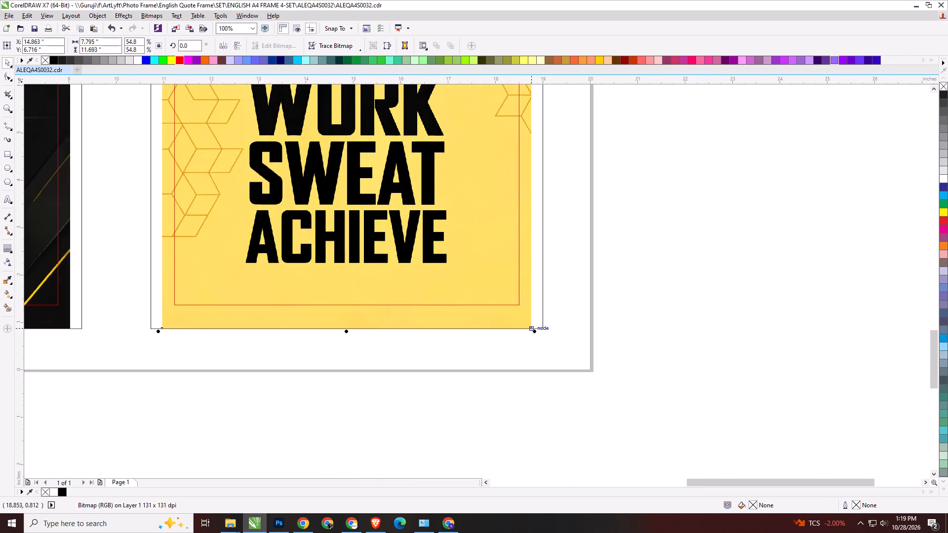
pyautogui.moveTo(536, 331); pyautogui.dragTo(550, 350)
pyautogui.click(694, 349)
# Enlarge the Be Stronger Than Your Excuses bitmap inside its frame from its centre to about 8.29 × 12.43 in, filling the frame's width.
pyautogui.scroll(-1, 670, 395)
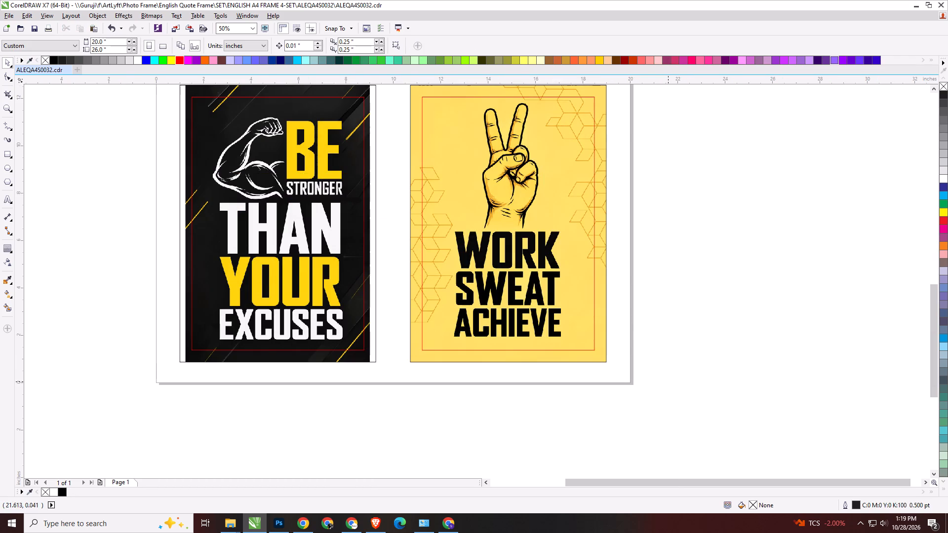
pyautogui.scroll(-1, 733, 389)
pyautogui.scroll(2, 543, 381)
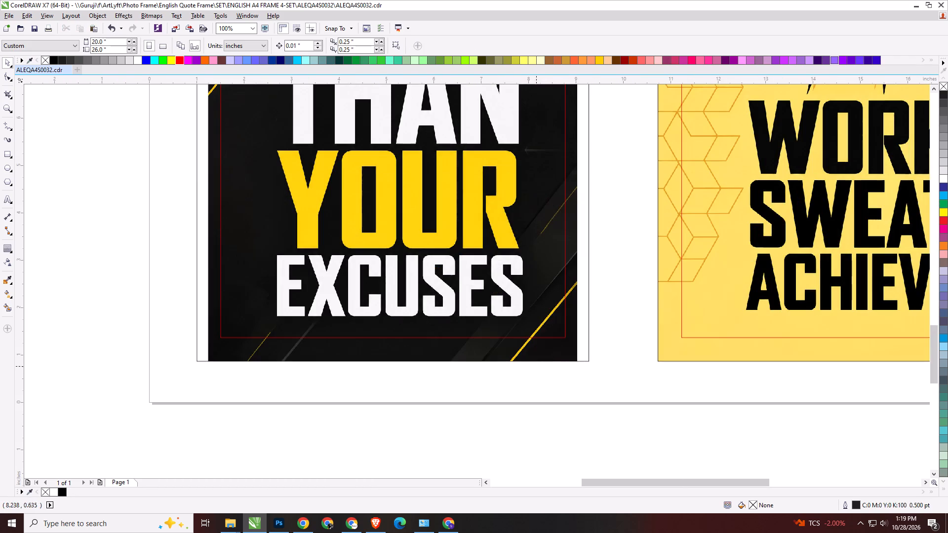
pyautogui.click(534, 352)
pyautogui.click(379, 373)
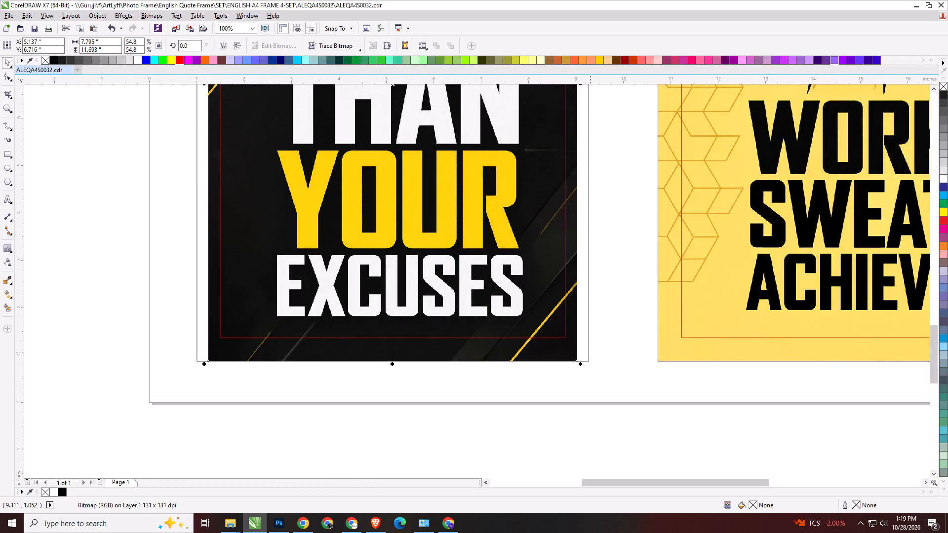
pyautogui.scroll(1, 590, 352)
pyautogui.moveTo(569, 376); pyautogui.dragTo(587, 391)
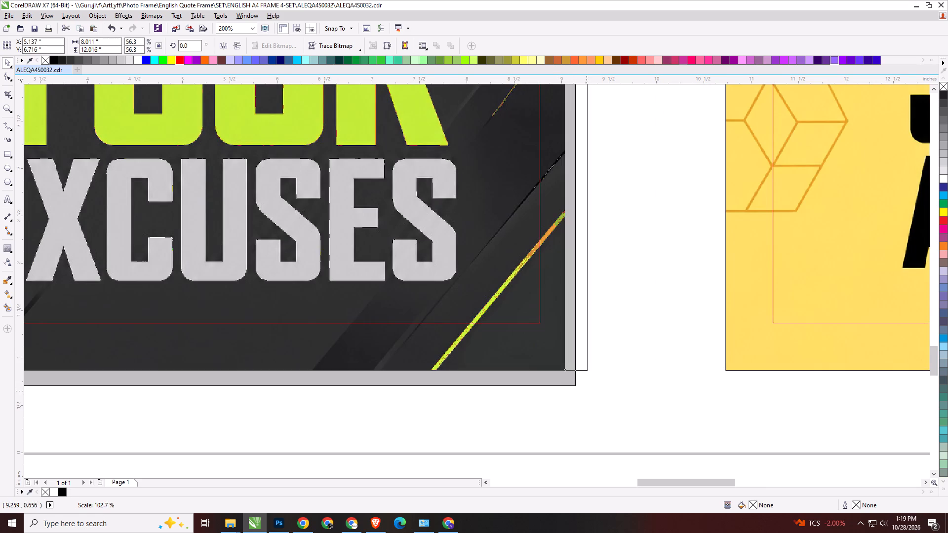
pyautogui.moveTo(587, 391); pyautogui.dragTo(601, 411)
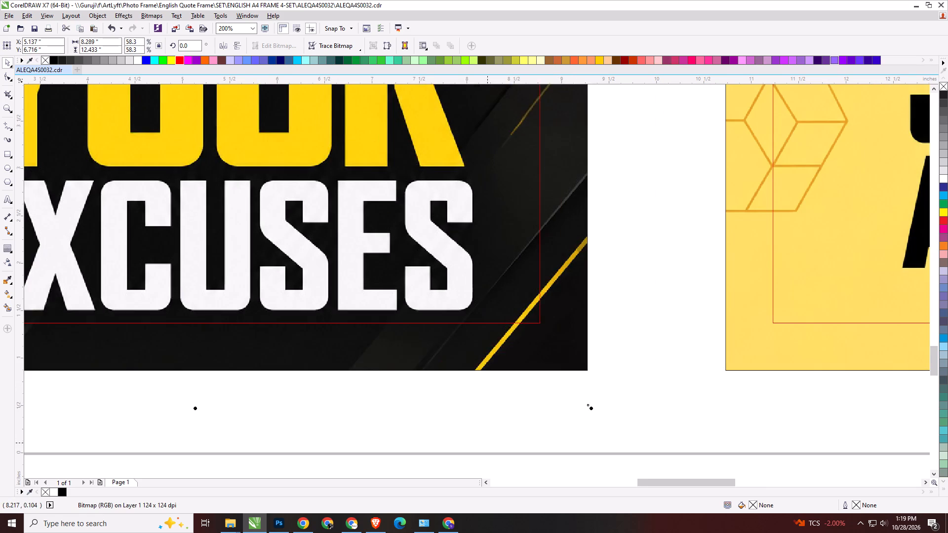
# Nudge the Be Stronger Than Your Excuses bitmap upward inside its frame to a Y position of 6.936 in.
pyautogui.scroll(-2, 487, 443)
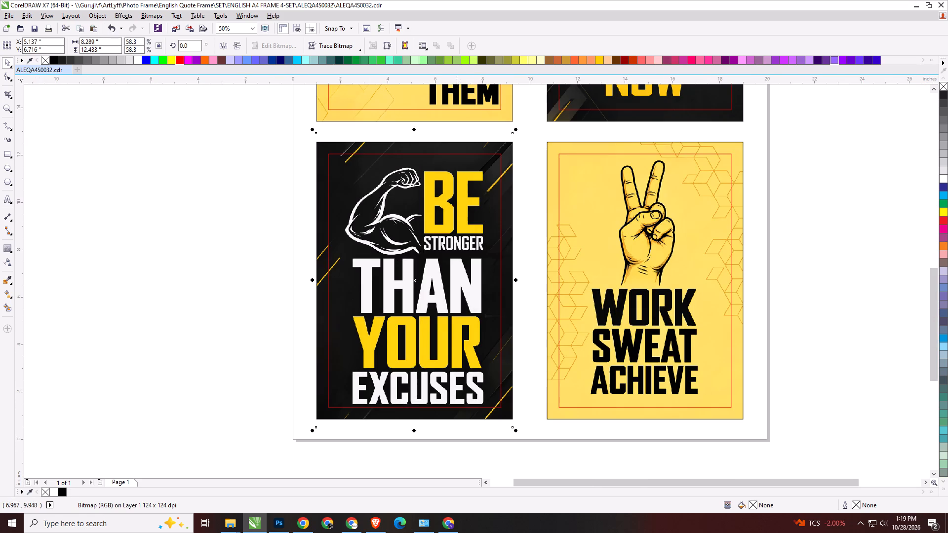
pyautogui.press('Up')
pyautogui.press('Up')
pyautogui.press('Up')
pyautogui.press('Up')
pyautogui.press('Up')
pyautogui.press('Up')
pyautogui.press('Up')
pyautogui.press('Up')
pyautogui.press('Up')
pyautogui.press('Up')
pyautogui.press('Up')
pyautogui.press('Up')
pyautogui.press('Up')
pyautogui.press('Up')
pyautogui.press('Up')
pyautogui.press('Up')
pyautogui.press('Up')
pyautogui.press('Up')
pyautogui.press('Up')
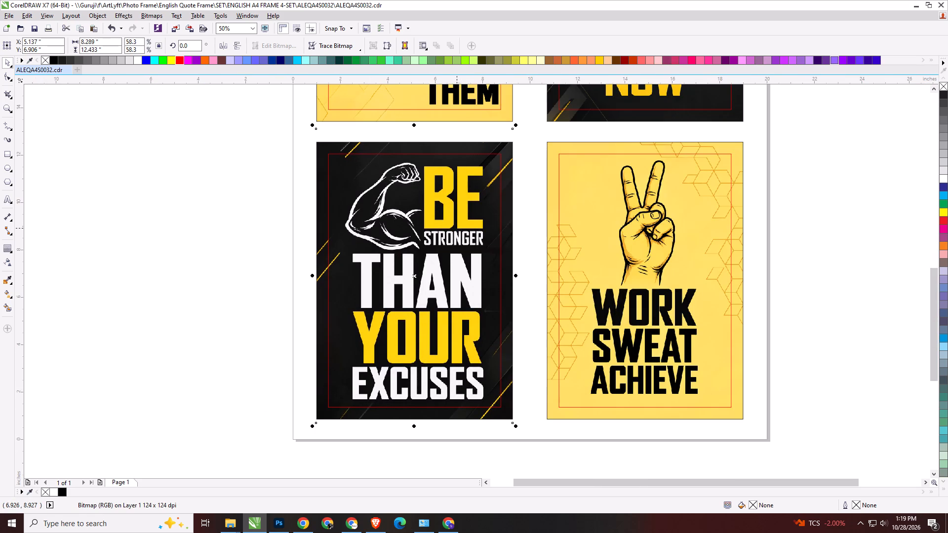
pyautogui.press('Up')
pyautogui.press('Up')
pyautogui.press('Up')
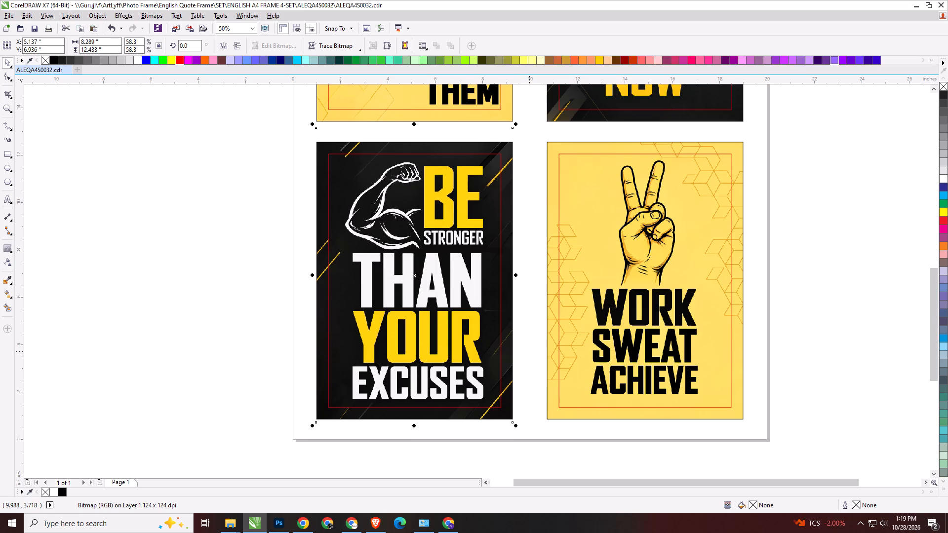
pyautogui.click(529, 351)
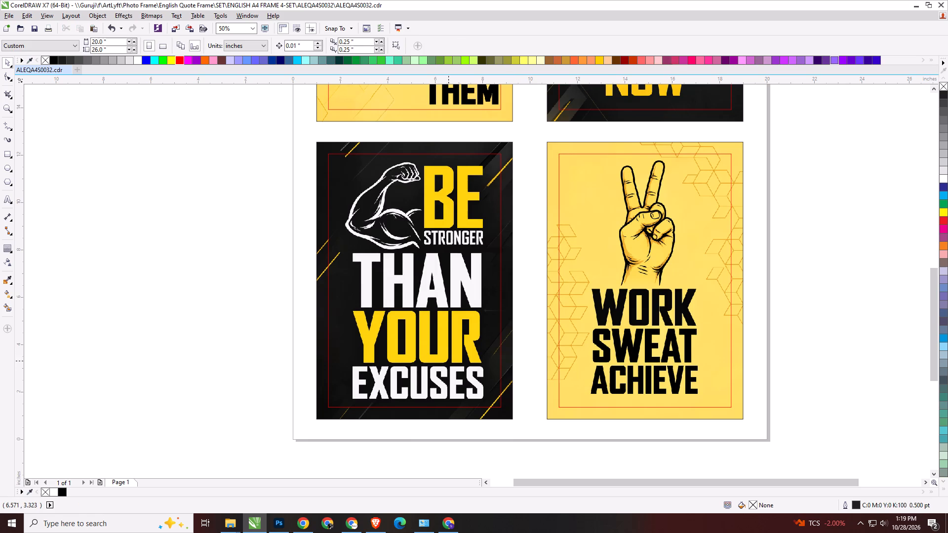
# Remove the hairline outline from all four poster frames together.
pyautogui.press('F4')
pyautogui.click(427, 323)
pyautogui.keyDown('shift'); pyautogui.click(511, 315); pyautogui.keyUp('shift')
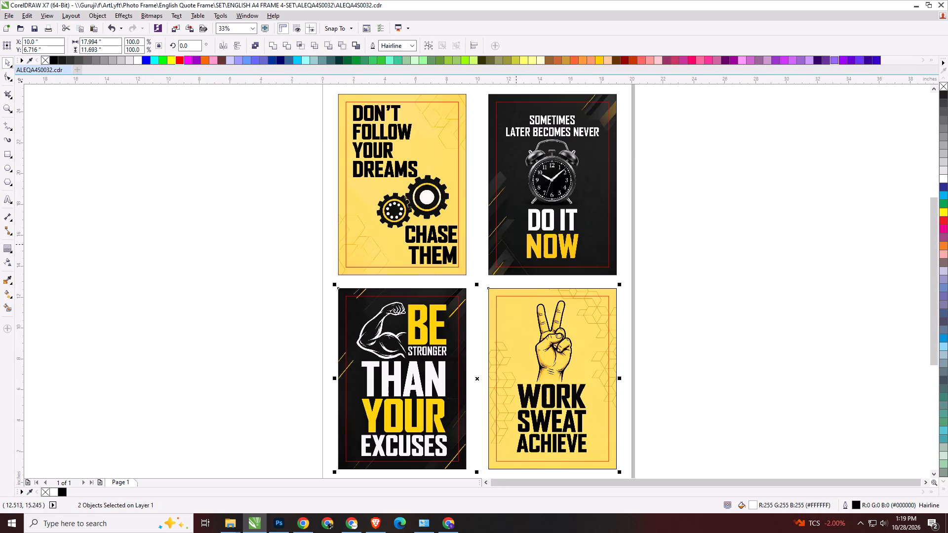
pyautogui.keyDown('shift'); pyautogui.click(516, 244); pyautogui.keyUp('shift')
pyautogui.keyDown('shift'); pyautogui.click(417, 237); pyautogui.keyUp('shift')
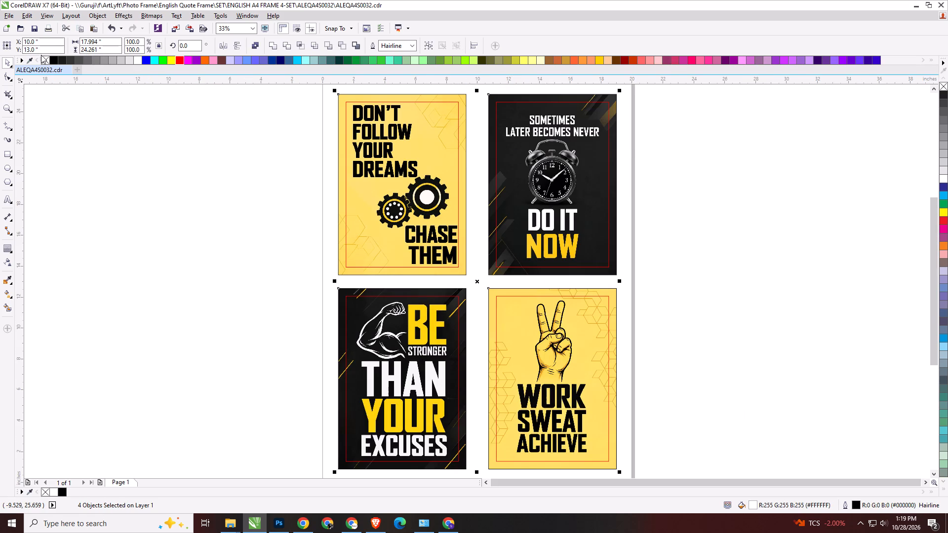
pyautogui.rightClick(44, 58)
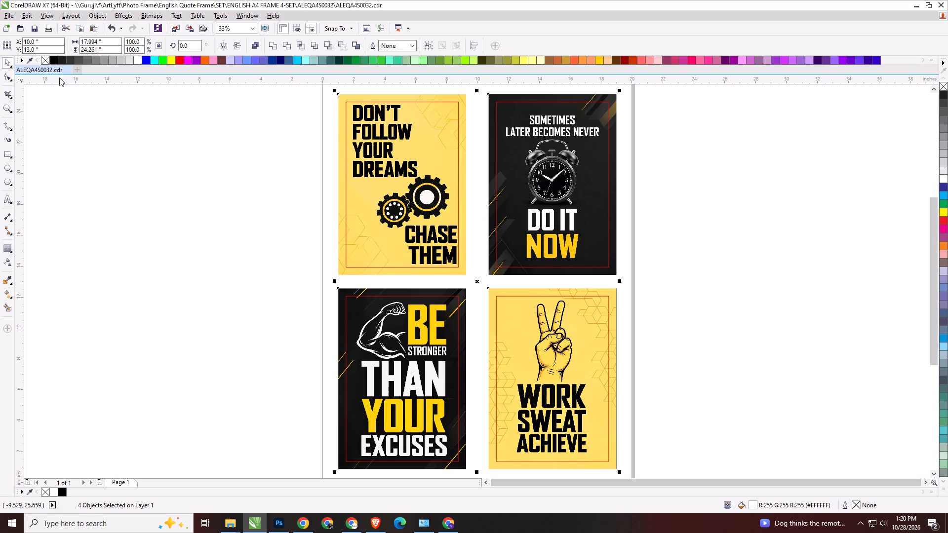
# Save the ALEQA4S0032 document.
pyautogui.press('F4')
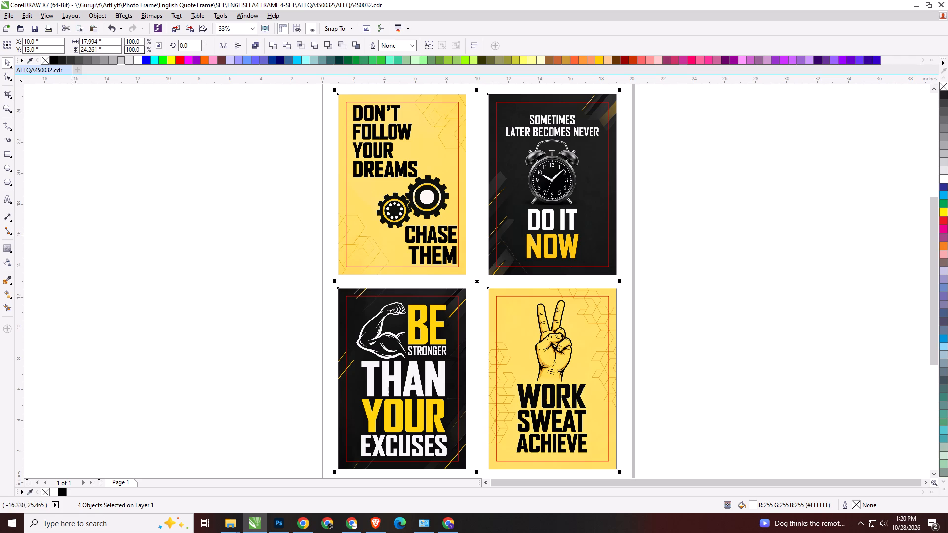
pyautogui.hotkey('ctrl', 's')
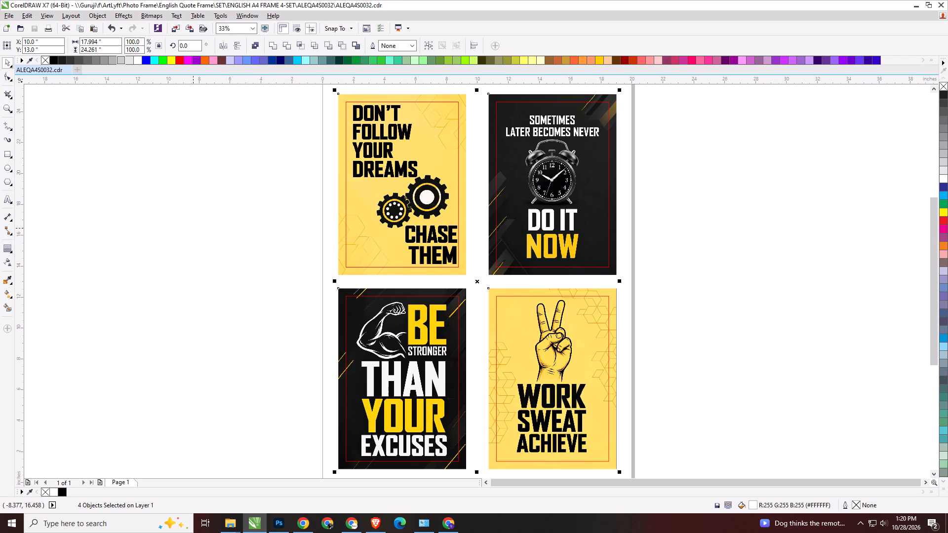
pyautogui.hotkey('ctrl', 's')
pyautogui.click(193, 228)
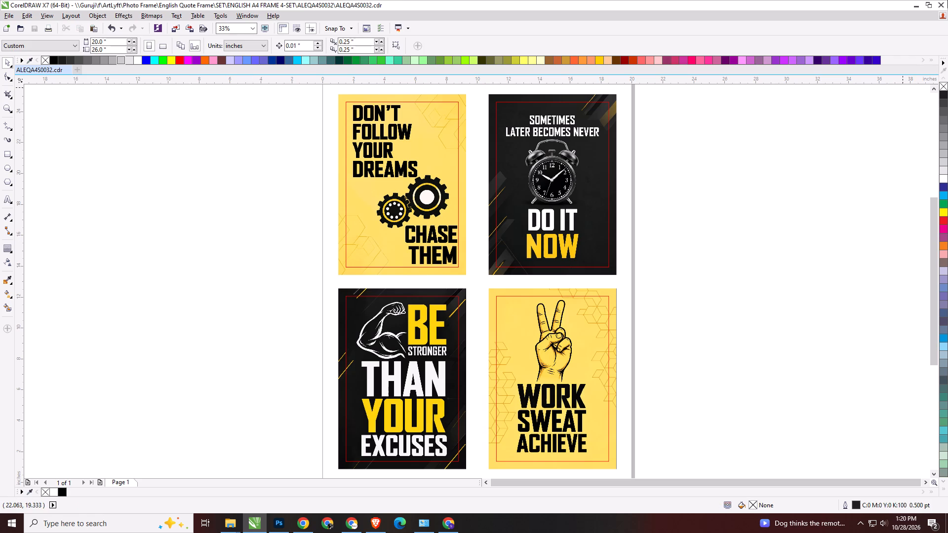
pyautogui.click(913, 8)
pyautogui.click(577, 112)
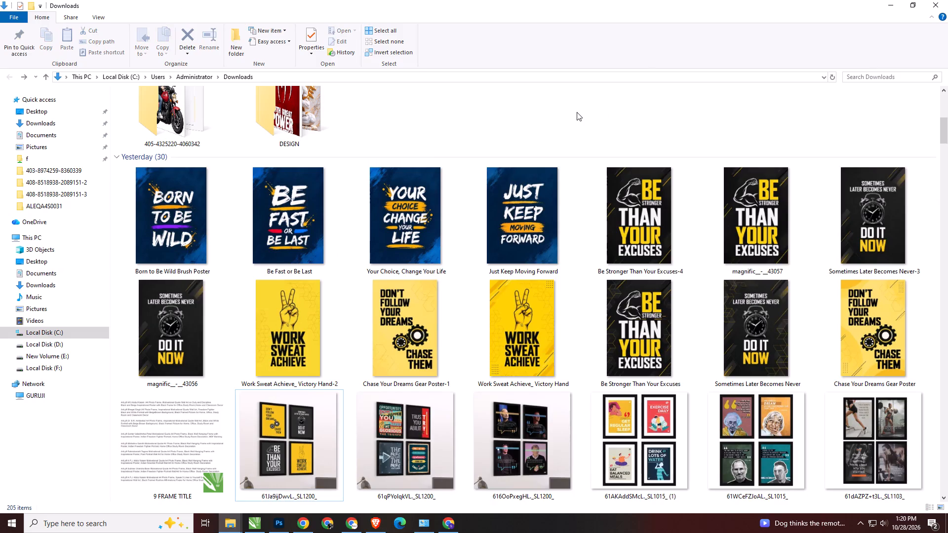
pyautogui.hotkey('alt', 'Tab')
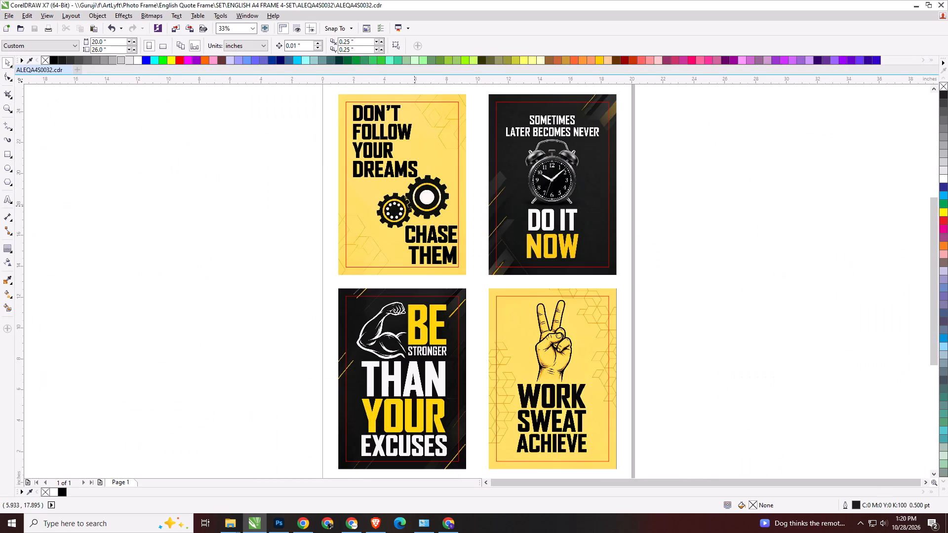
# Start exporting the Don't Follow Your Dreams poster as a JPG into the ALEQA4S0031 folder, replacing the existing ALEQA4S0031-1 file.
pyautogui.click(414, 206)
pyautogui.hotkey('ctrl', 'e')
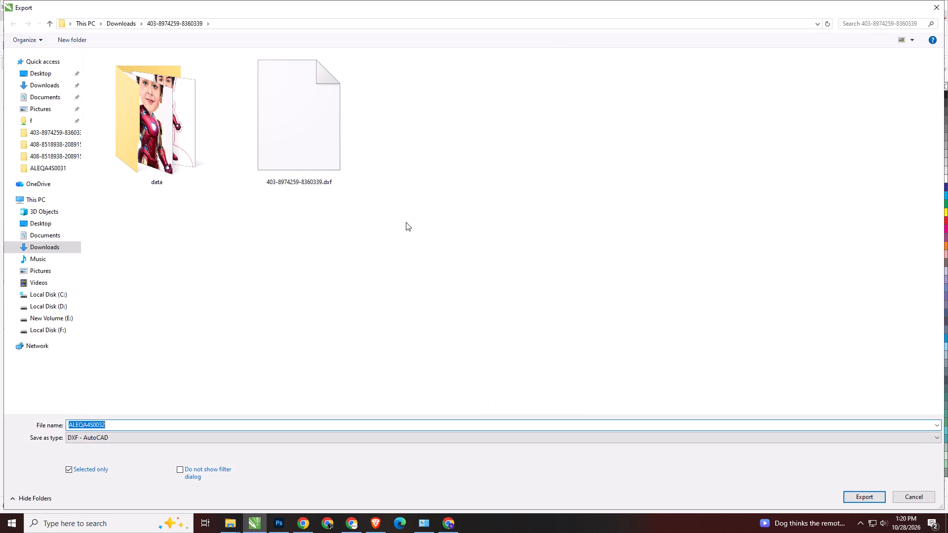
pyautogui.click(153, 435)
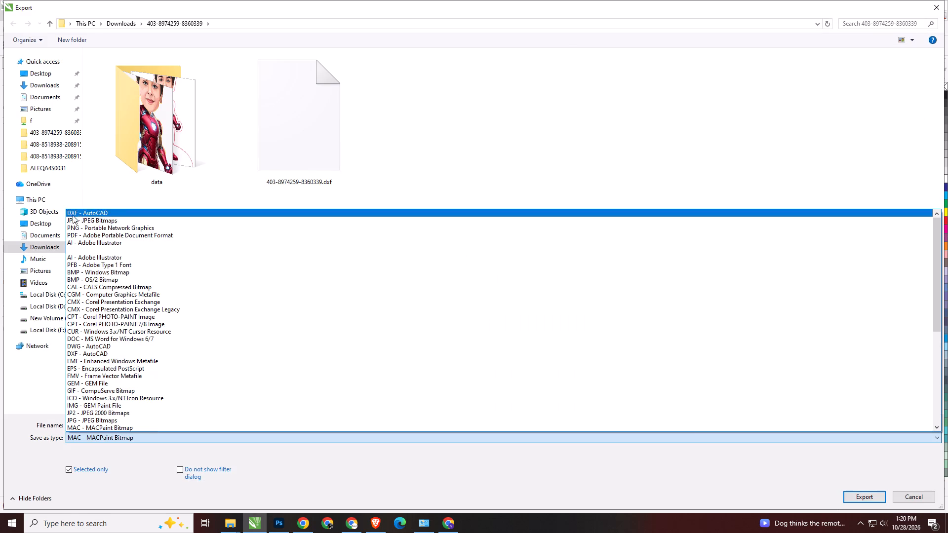
pyautogui.click(80, 223)
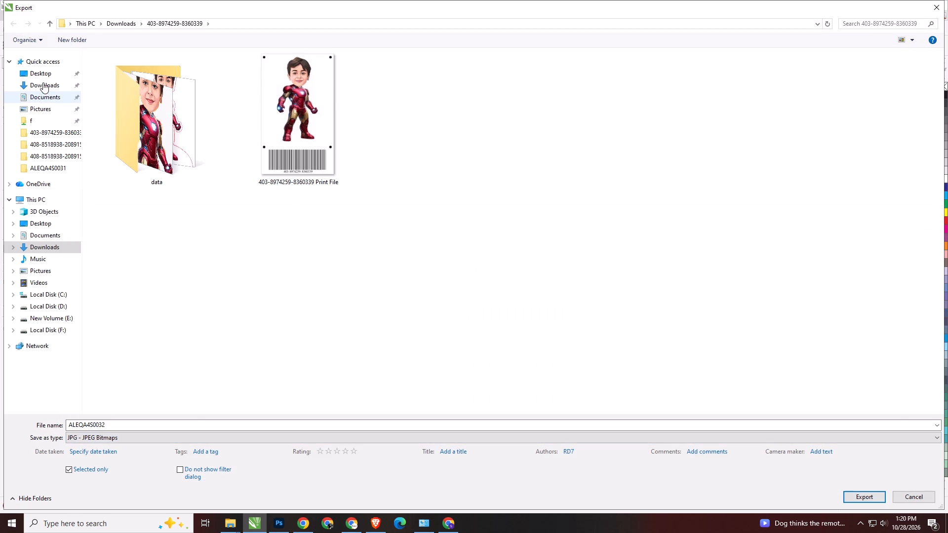
pyautogui.click(43, 82)
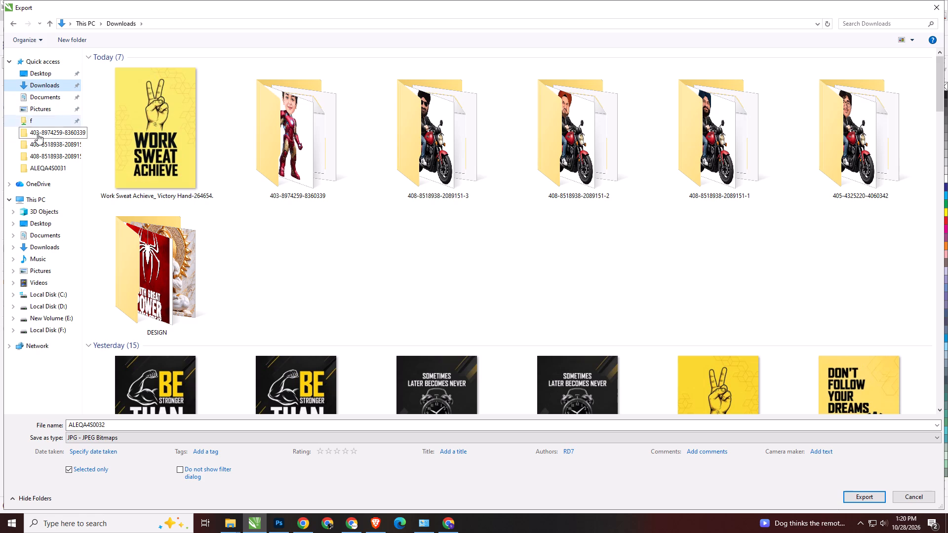
pyautogui.click(46, 170)
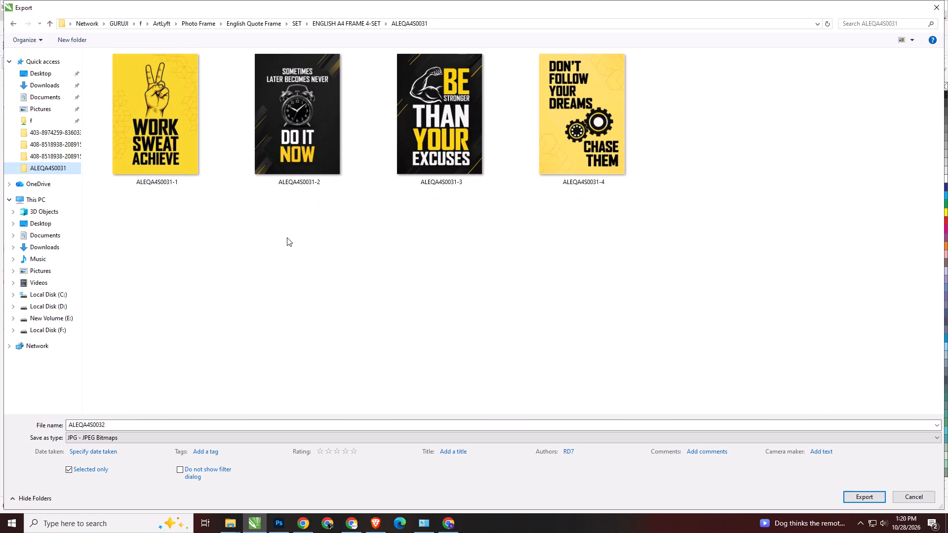
pyautogui.click(291, 234)
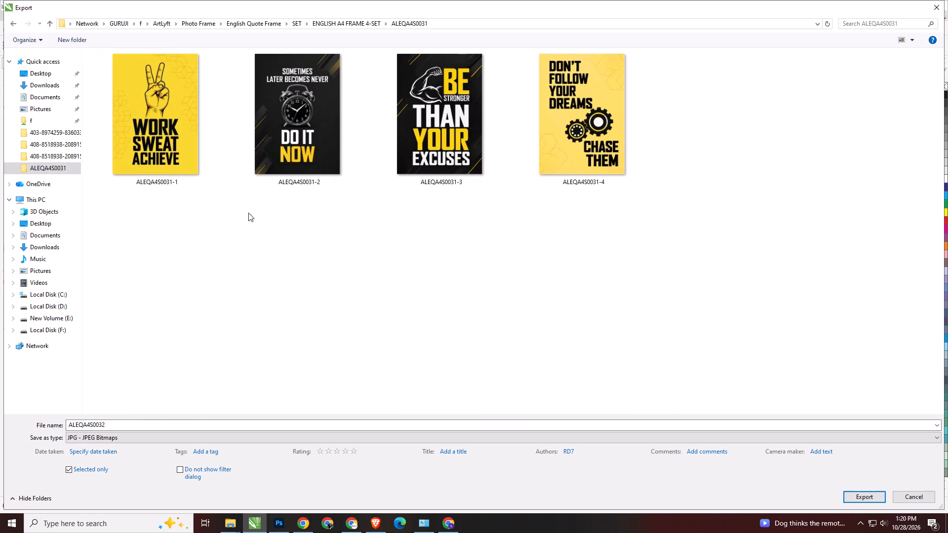
pyautogui.click(169, 140)
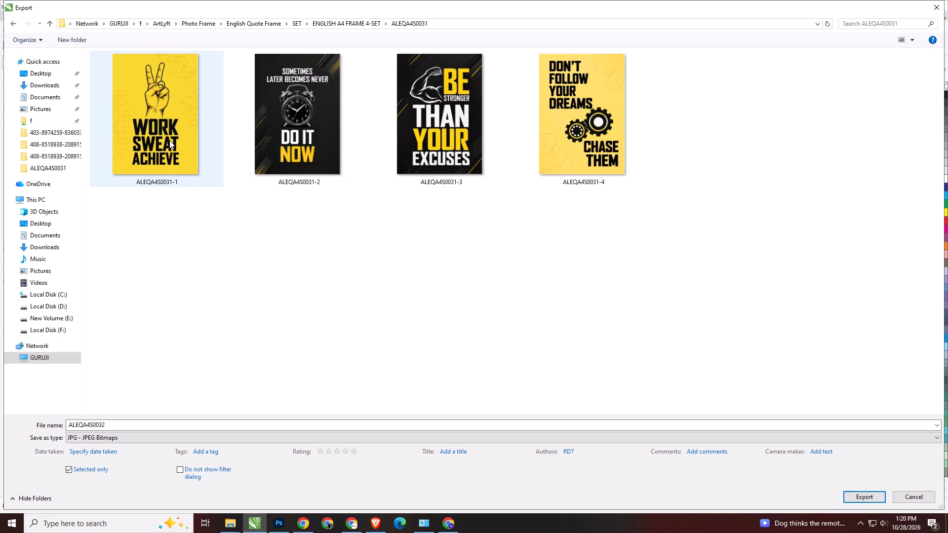
pyautogui.press('Return')
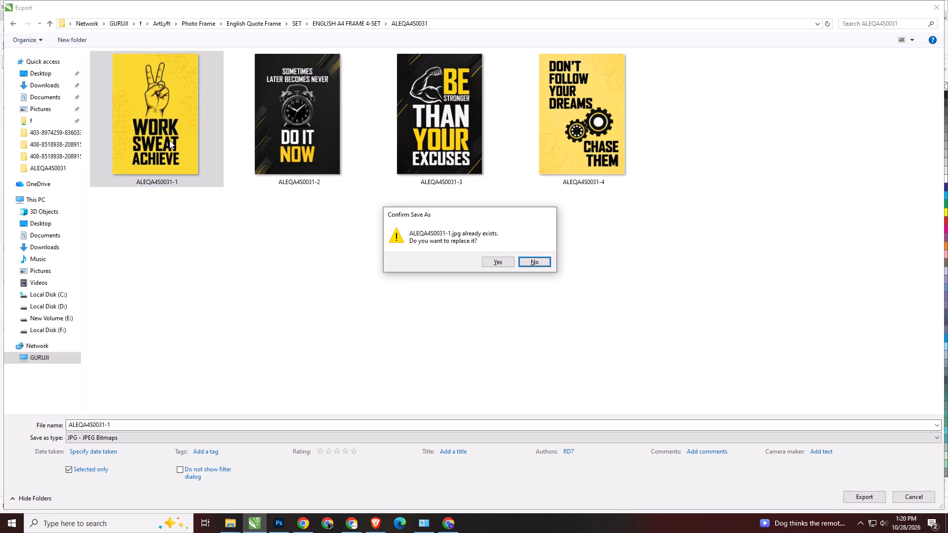
pyautogui.press('Left')
pyautogui.press('Return')
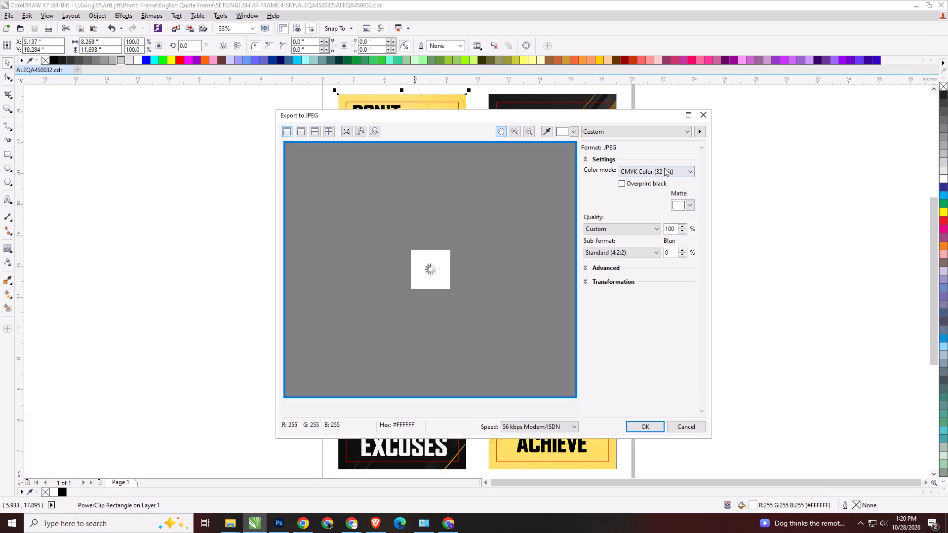
# Set the JPEG export to RGB Color (24-bit) and Highest quality, and complete the Don't Follow Your Dreams export.
pyautogui.click(664, 168)
pyautogui.click(631, 189)
pyautogui.click(610, 231)
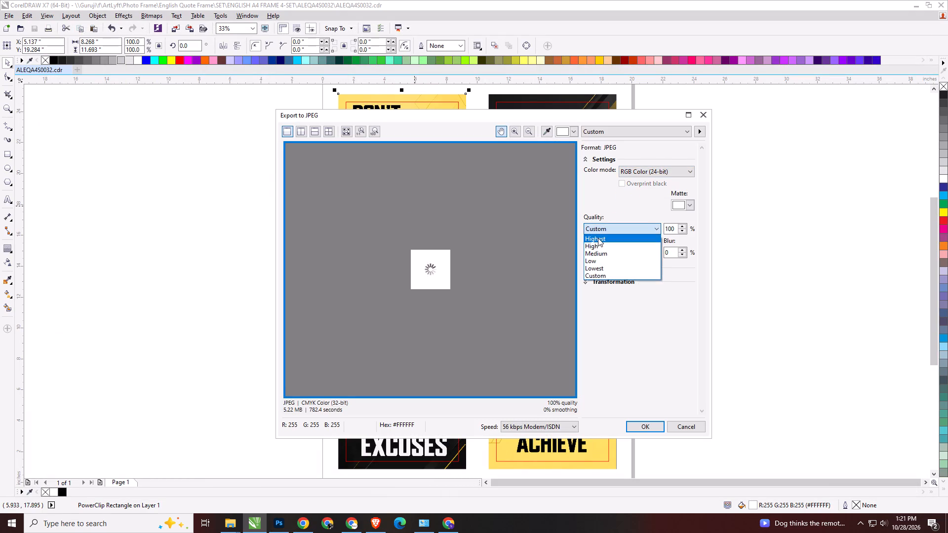
pyautogui.click(598, 238)
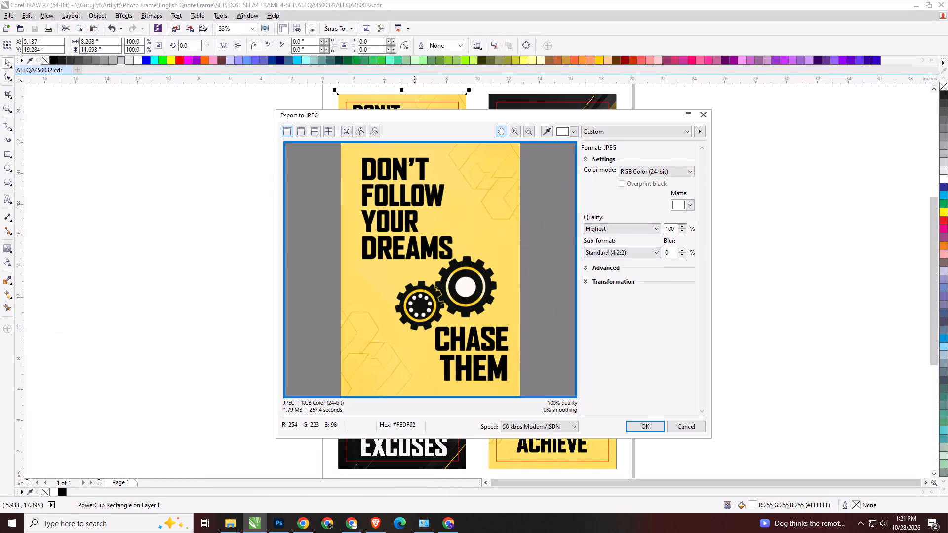
pyautogui.press('Return')
# Export the Sometimes Later Becomes Never poster as a JPG over ALEQA4S0031-2, in RGB Color (24-bit) at Highest quality.
pyautogui.click(553, 174)
pyautogui.hotkey('ctrl', 'e')
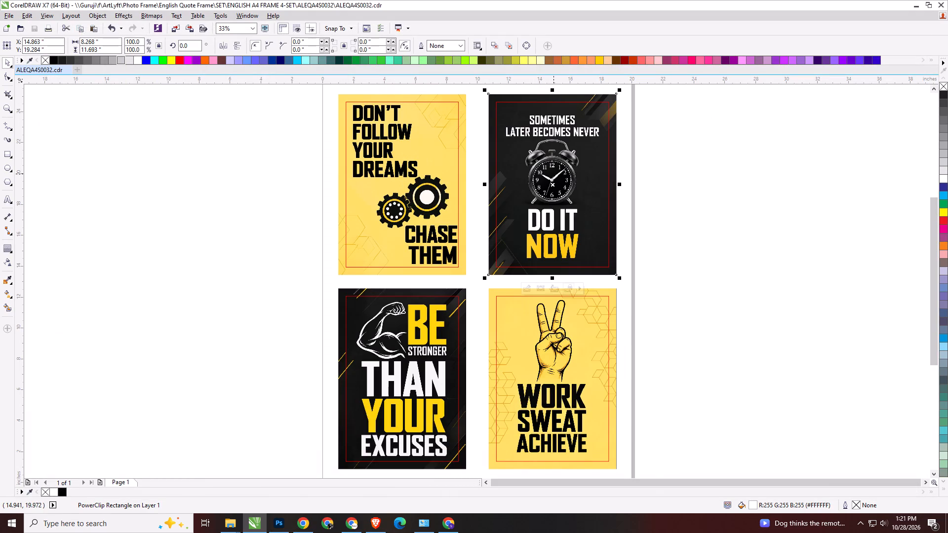
pyautogui.click(299, 151)
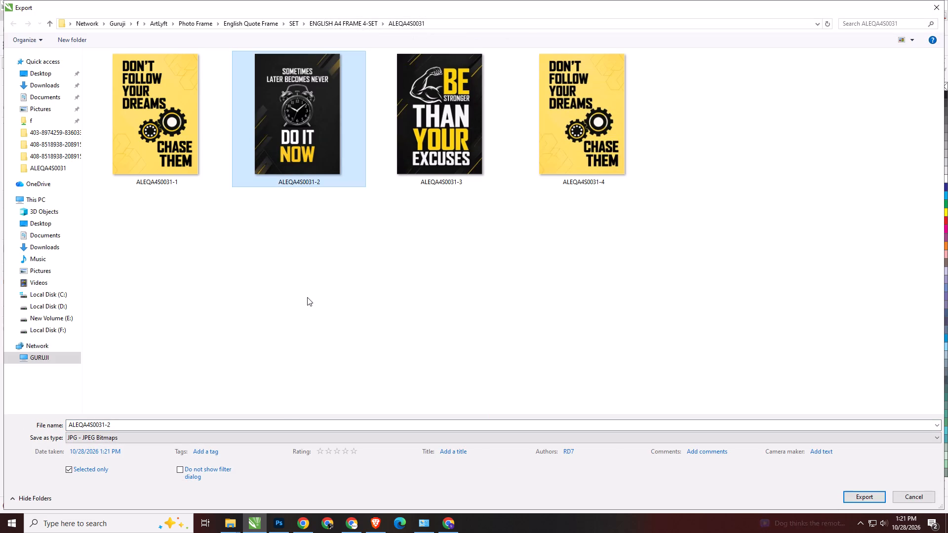
pyautogui.press('Return')
pyautogui.press('Left')
pyautogui.press('Return')
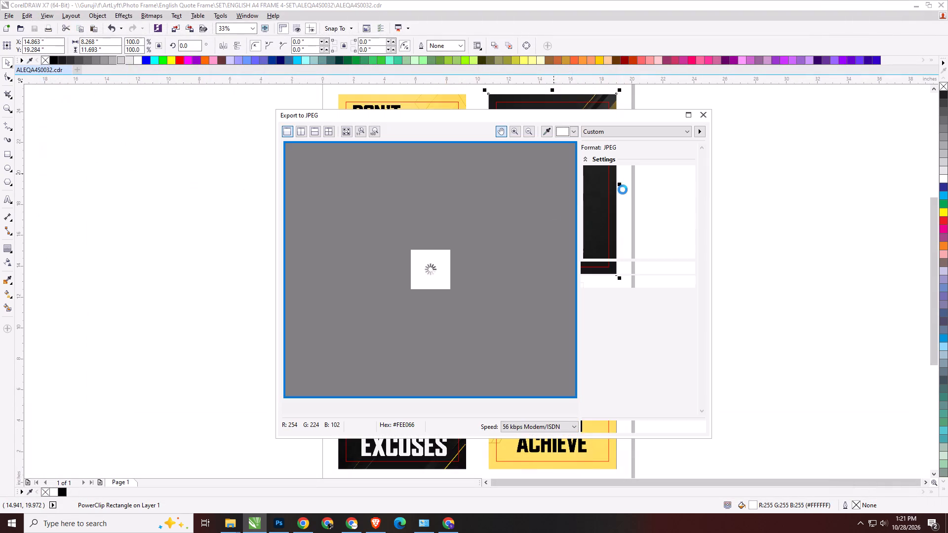
pyautogui.click(648, 171)
pyautogui.click(636, 189)
pyautogui.click(616, 229)
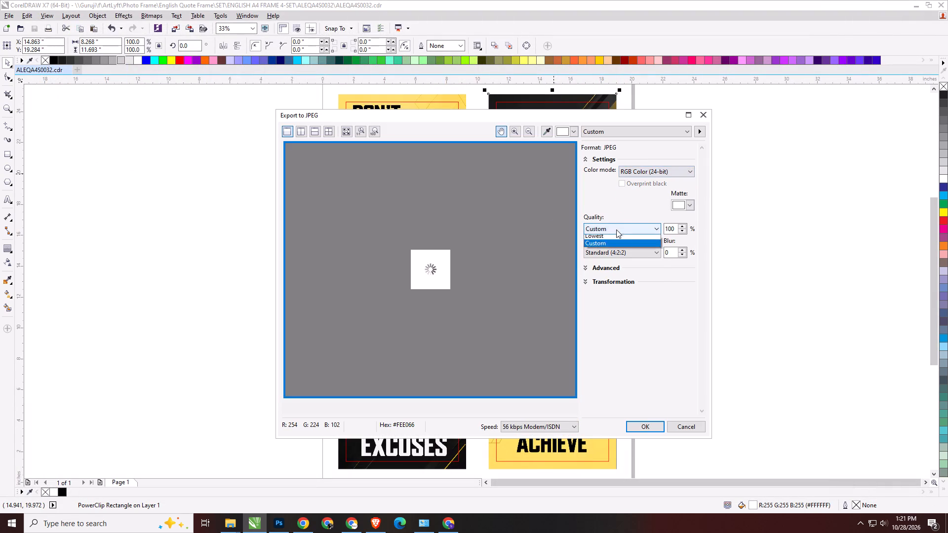
pyautogui.click(608, 235)
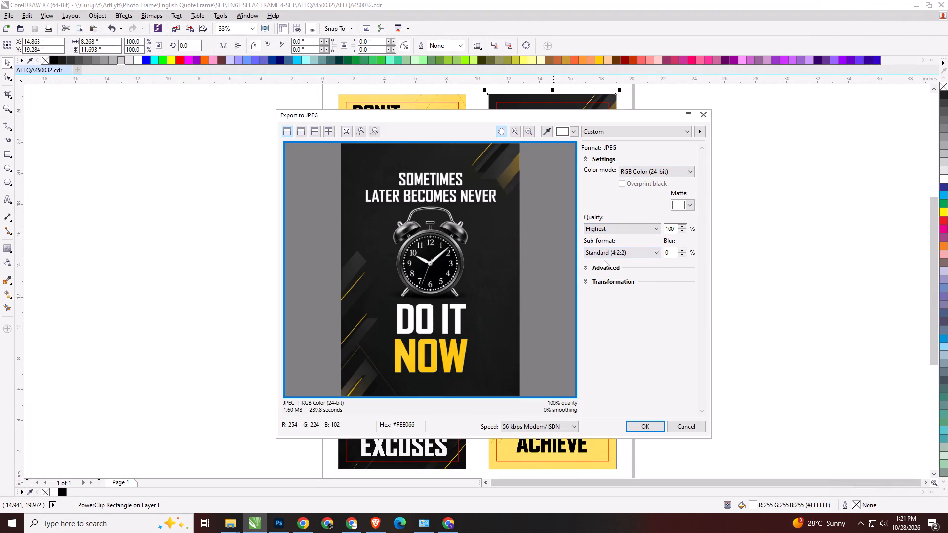
pyautogui.press('Return')
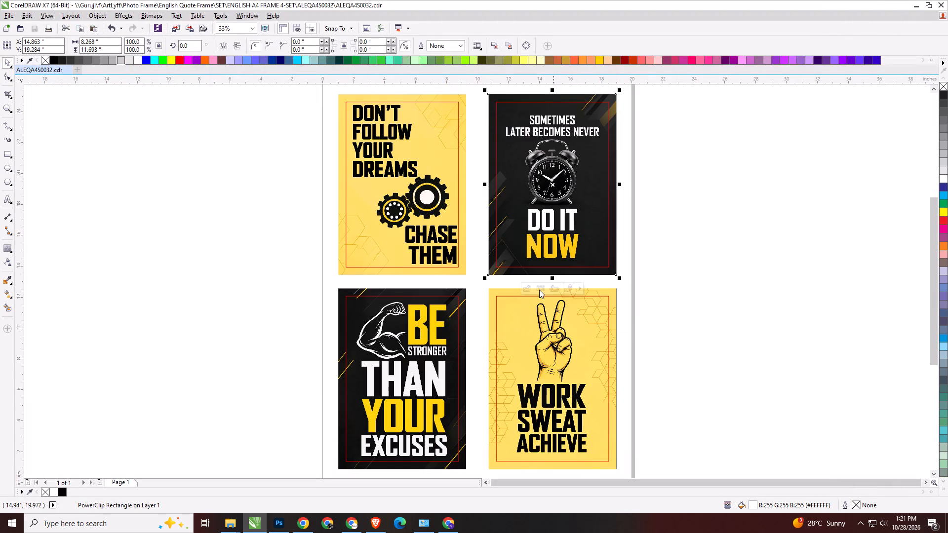
# Export the Be Stronger Than Your Excuses poster as a JPG over ALEQA4S0031-3, in RGB Color (24-bit) at Highest quality.
pyautogui.click(437, 355)
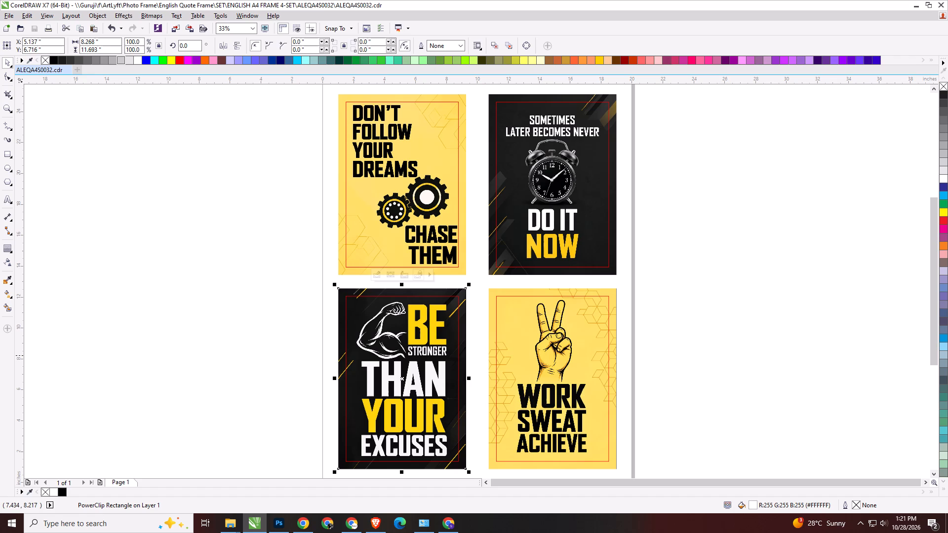
pyautogui.hotkey('ctrl', 'e')
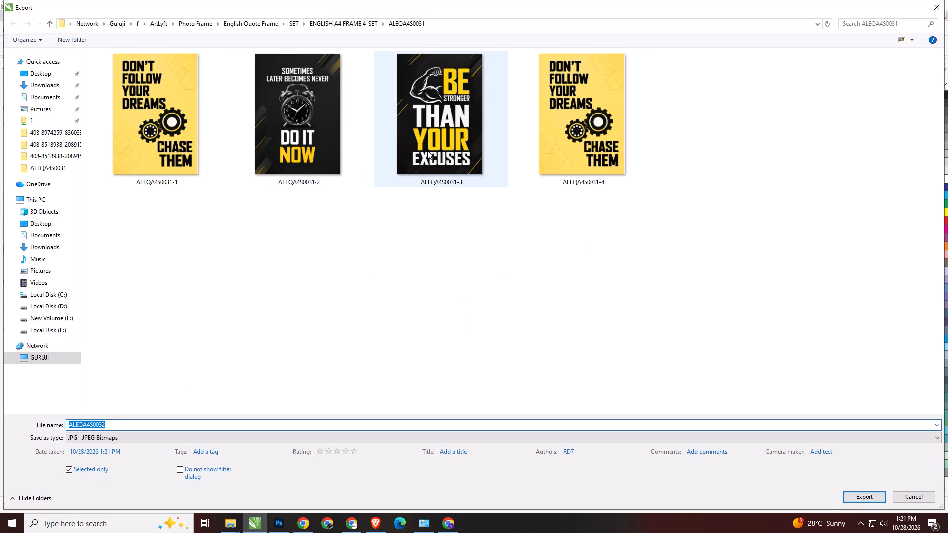
pyautogui.click(427, 151)
pyautogui.press('Return')
pyautogui.press('Left')
pyautogui.press('Return')
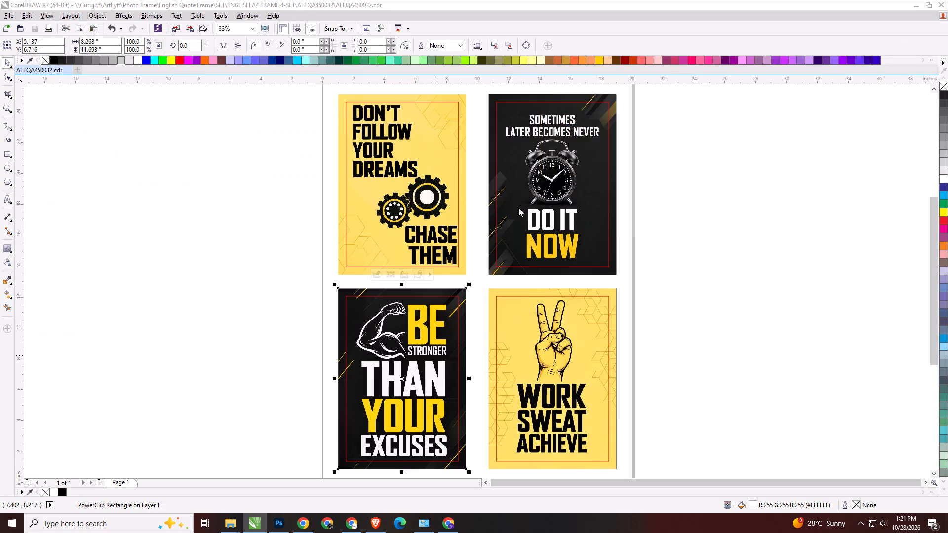
pyautogui.click(659, 171)
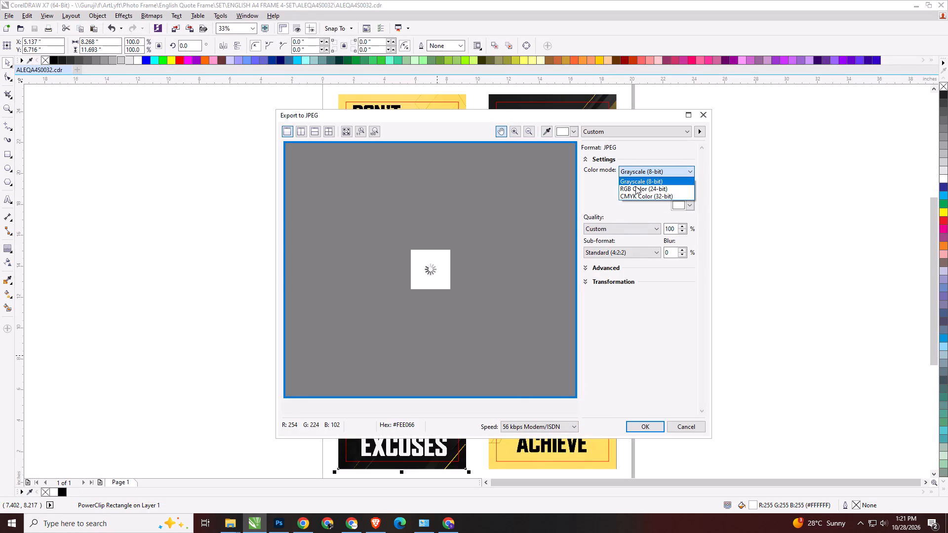
pyautogui.click(635, 186)
pyautogui.click(607, 229)
pyautogui.click(604, 236)
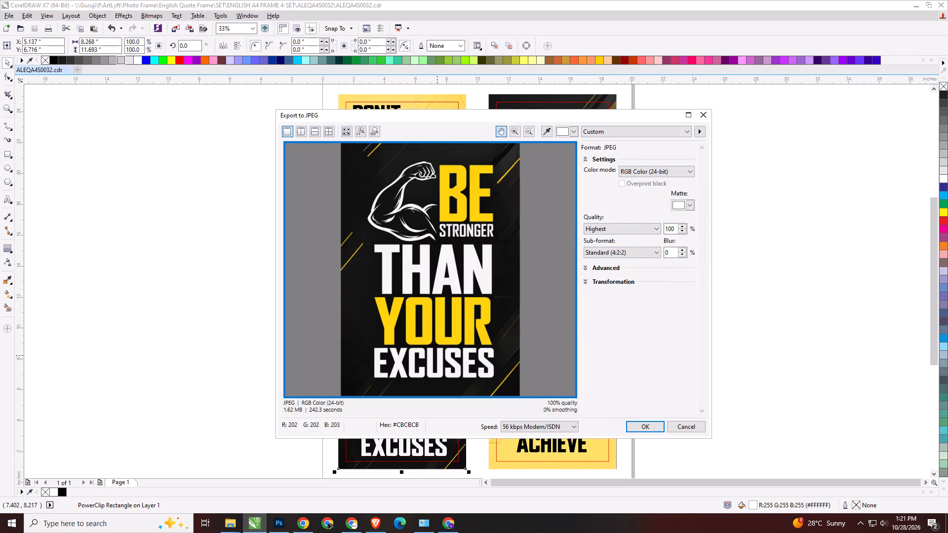
pyautogui.press('Return')
# Export the Work Sweat Achieve poster as a JPG over ALEQA4S0031-4, in RGB Color (24-bit) at Highest quality.
pyautogui.click(575, 346)
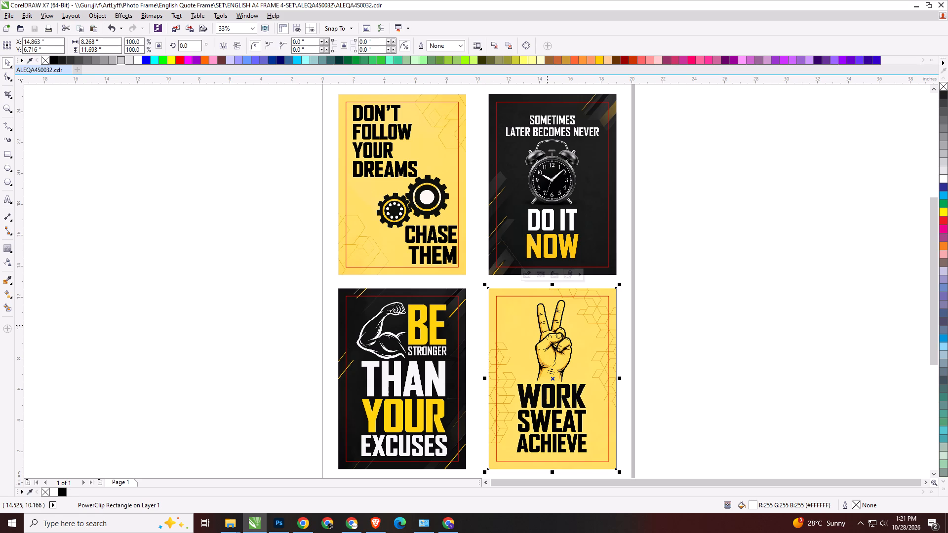
pyautogui.hotkey('ctrl', 'e')
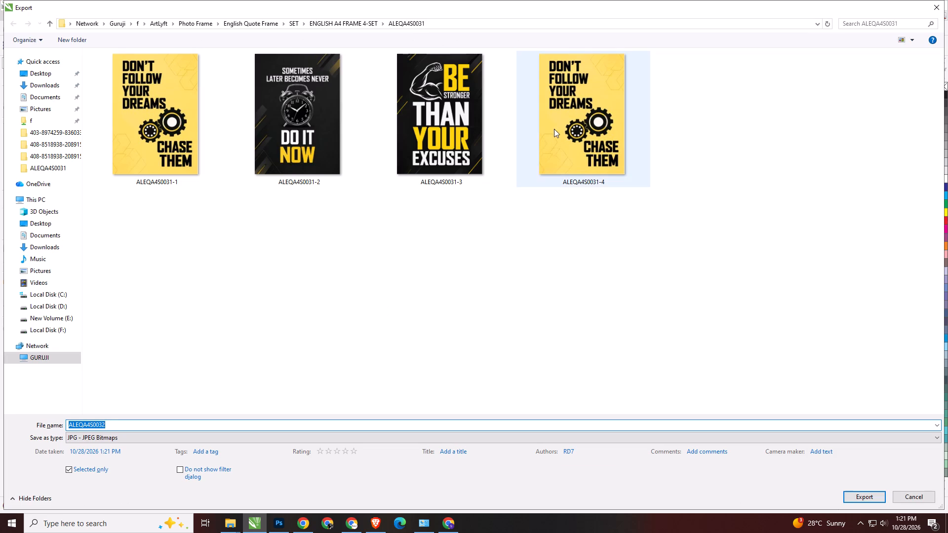
pyautogui.click(585, 127)
pyautogui.press('Return')
pyautogui.press('Left')
pyautogui.press('Return')
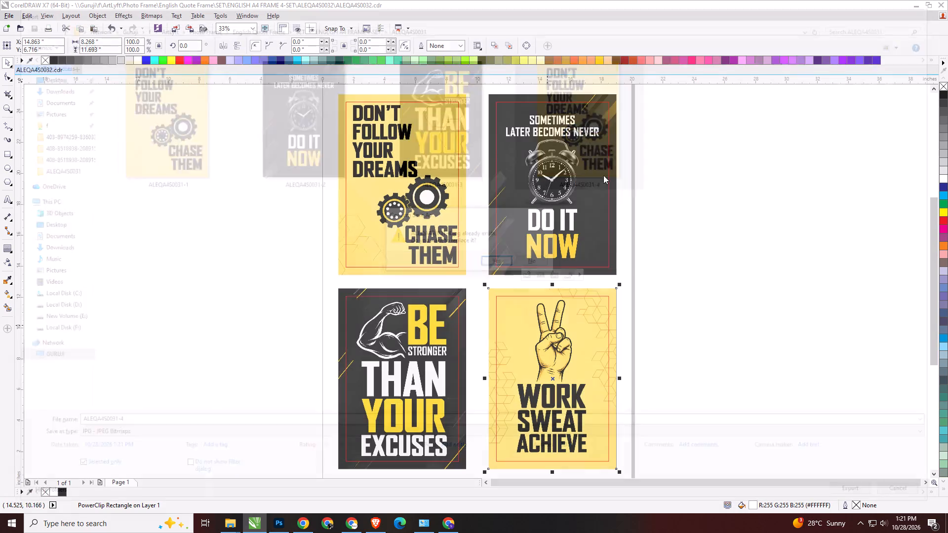
pyautogui.click(672, 171)
pyautogui.click(645, 188)
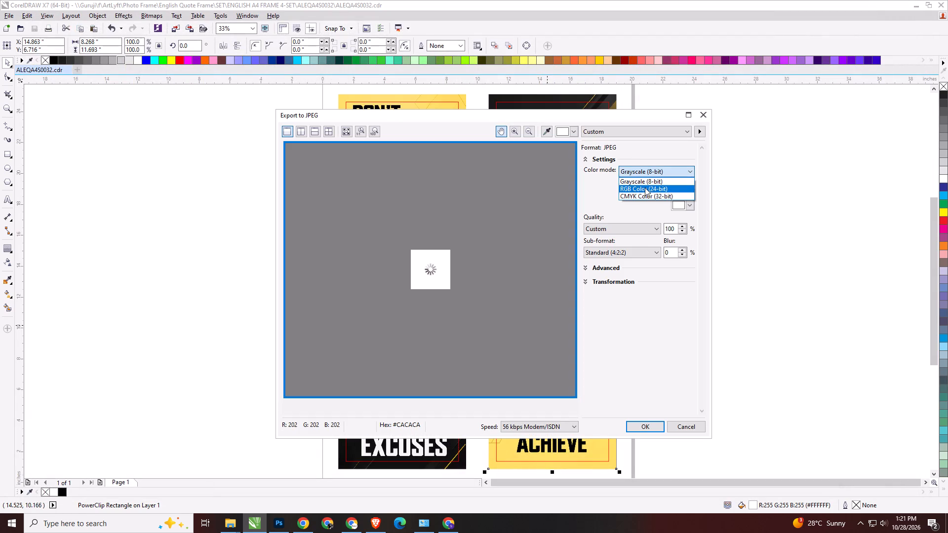
pyautogui.click(623, 228)
pyautogui.click(610, 237)
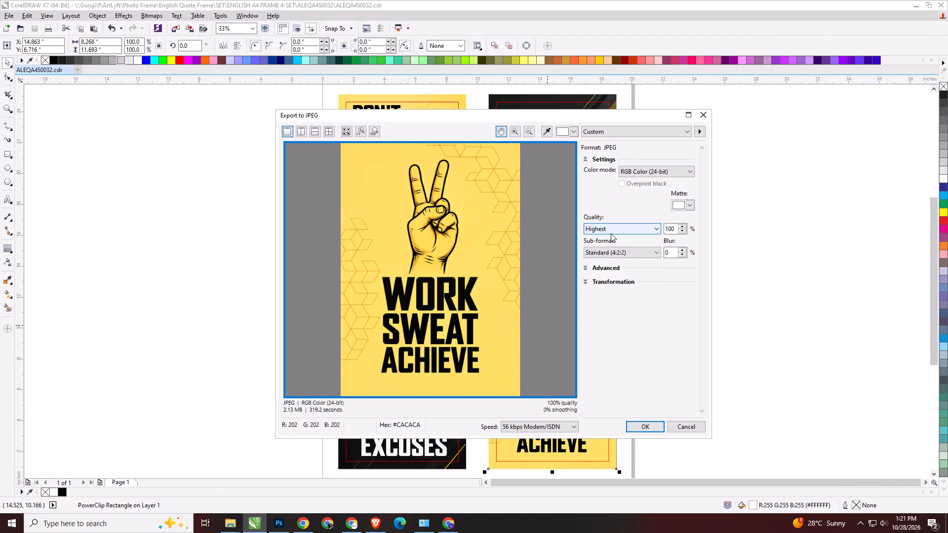
pyautogui.press('Return')
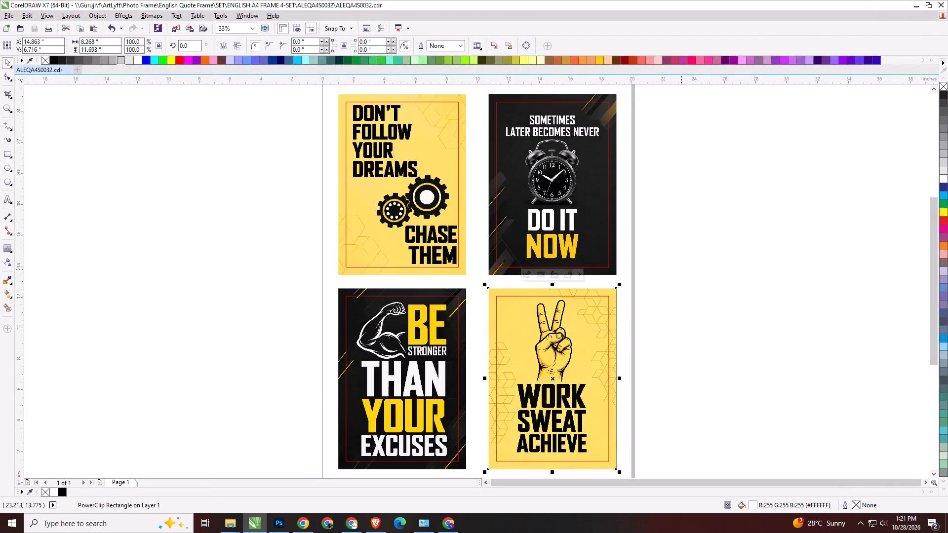
# Deselect the Work Sweat Achieve poster and save the ALEQA4S0032 document.
pyautogui.press('F4')
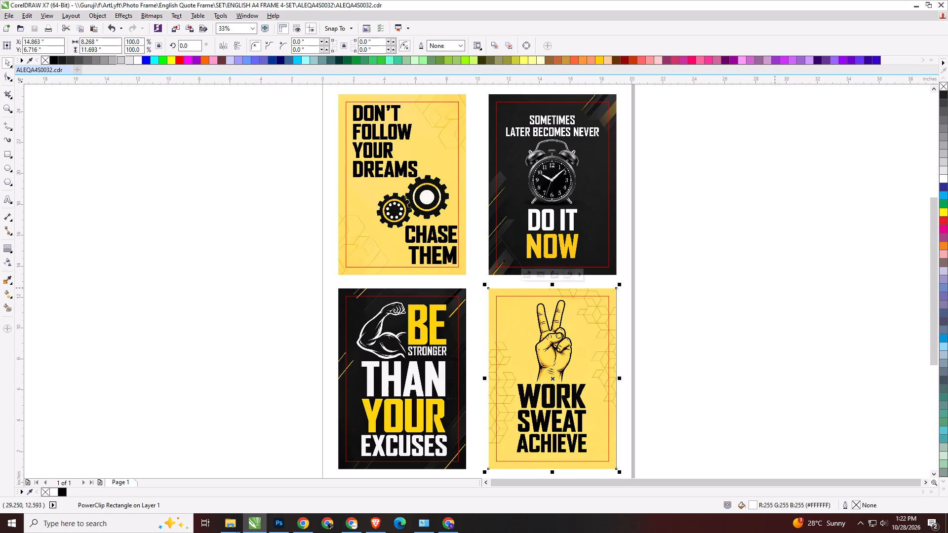
pyautogui.click(733, 269)
pyautogui.press('F4')
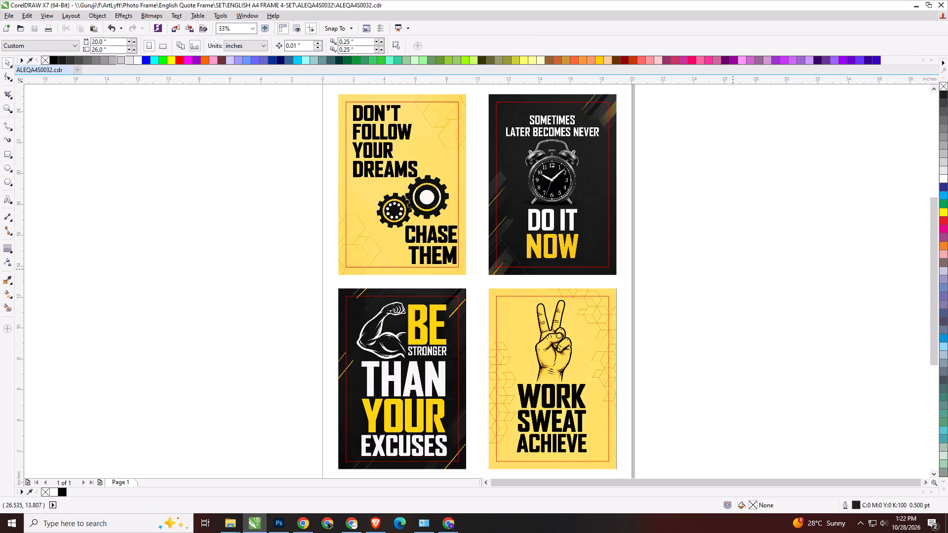
pyautogui.hotkey('ctrl', 's')
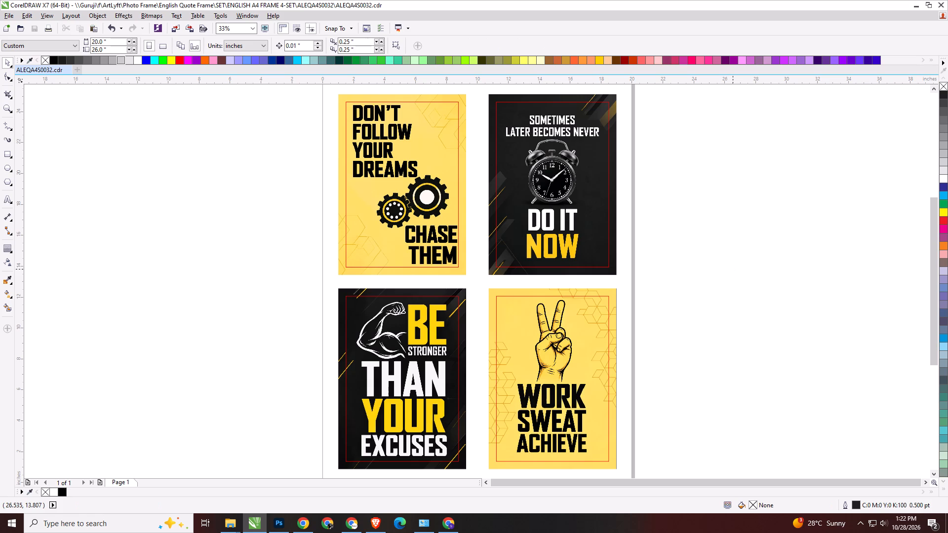
# Close the ALEQA4S0032 document.
pyautogui.click(733, 269)
pyautogui.scroll(1, 637, 325)
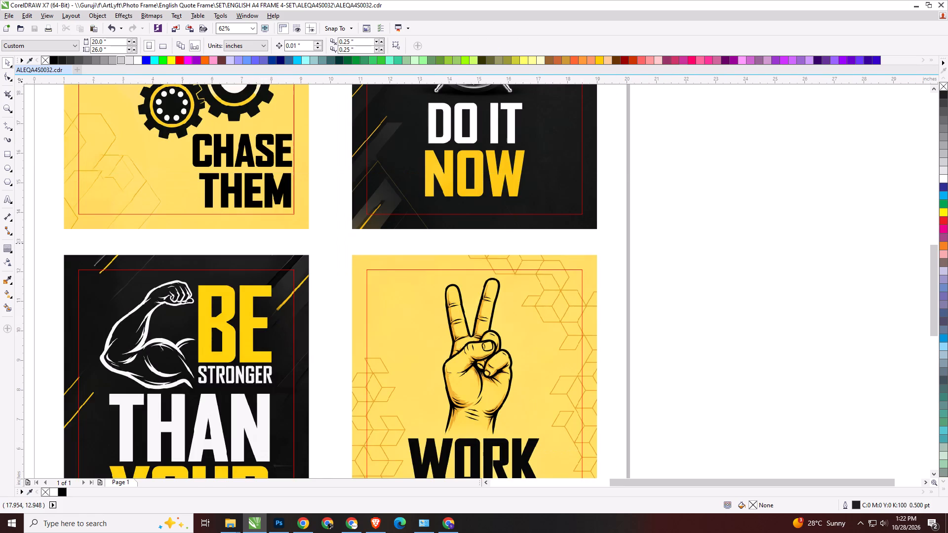
pyautogui.scroll(-1, 565, 243)
pyautogui.press('F4')
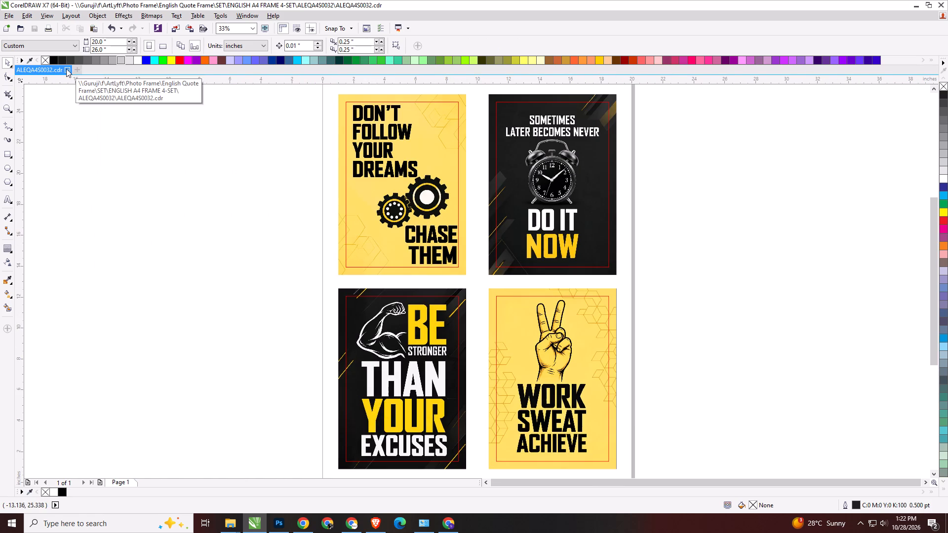
pyautogui.click(66, 69)
# Switch to the ENGLISH A4 FRAME 4-SET folder and check the contents of the ALEQA4S0031 and ALEQA4S0032 folders.
pyautogui.click(920, 8)
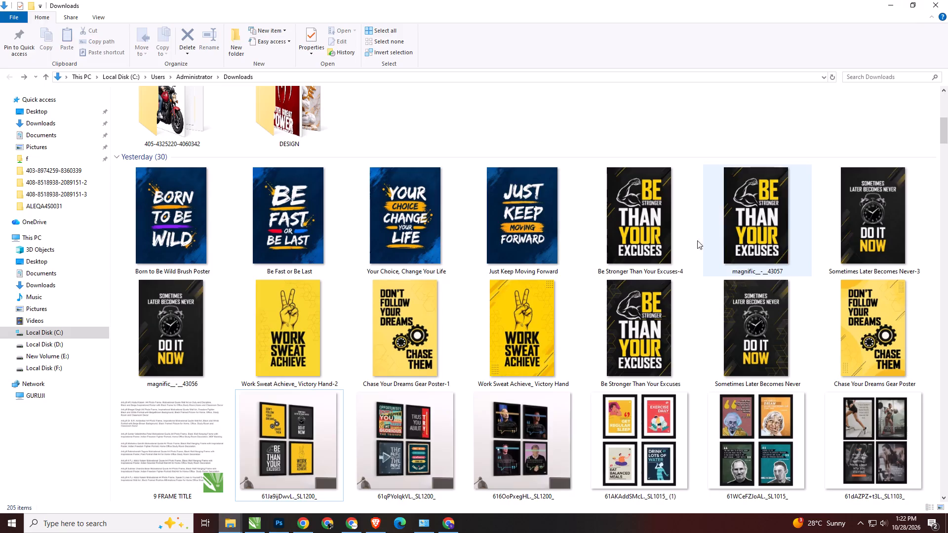
pyautogui.hotkey('alt', 'Tab')
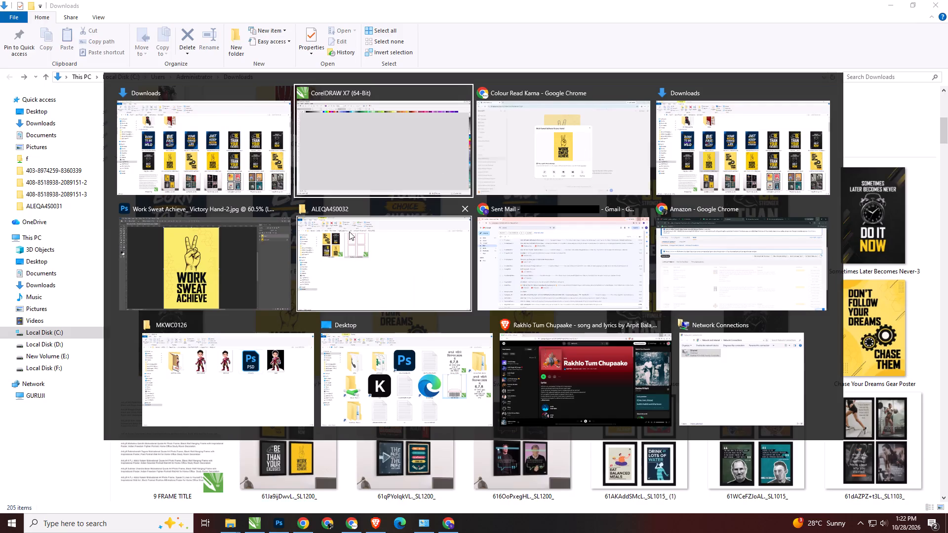
pyautogui.keyDown('alt'); pyautogui.click(371, 265); pyautogui.keyUp('alt')
pyautogui.click(441, 302)
pyautogui.press('BackSpace')
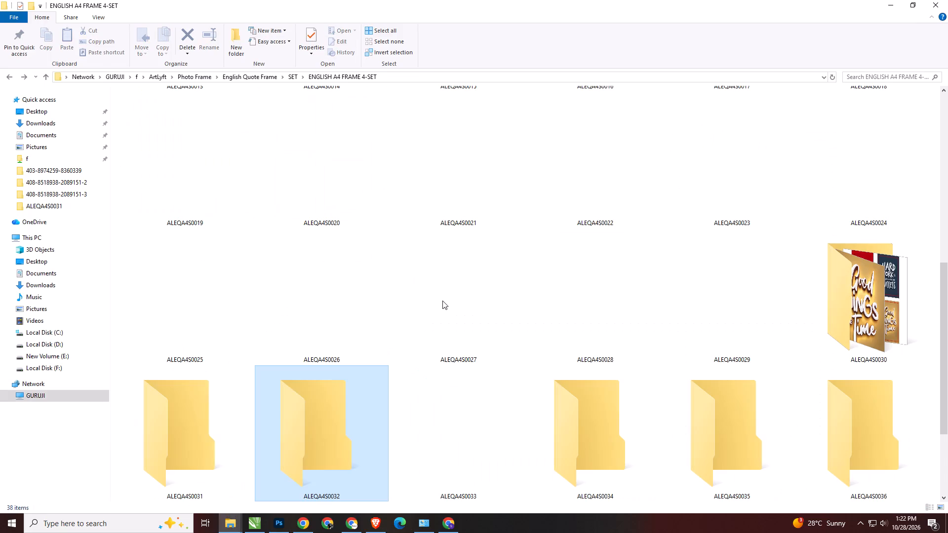
pyautogui.doubleClick(194, 443)
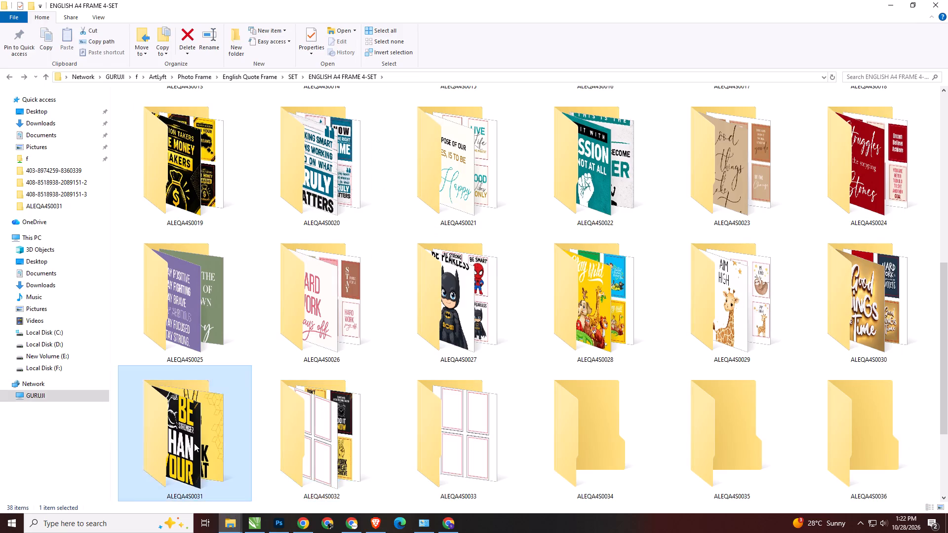
pyautogui.click(359, 277)
pyautogui.press('BackSpace')
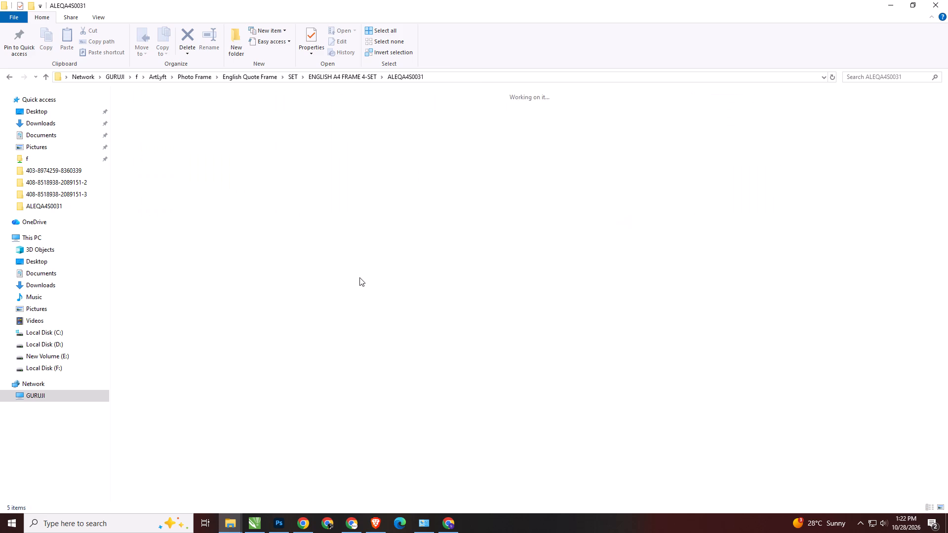
pyautogui.doubleClick(318, 432)
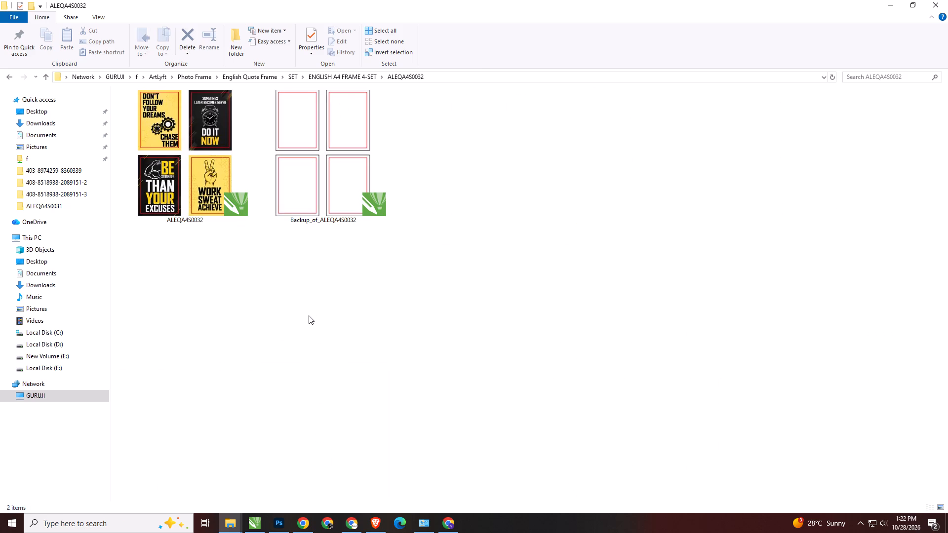
pyautogui.click(309, 315)
pyautogui.press('BackSpace')
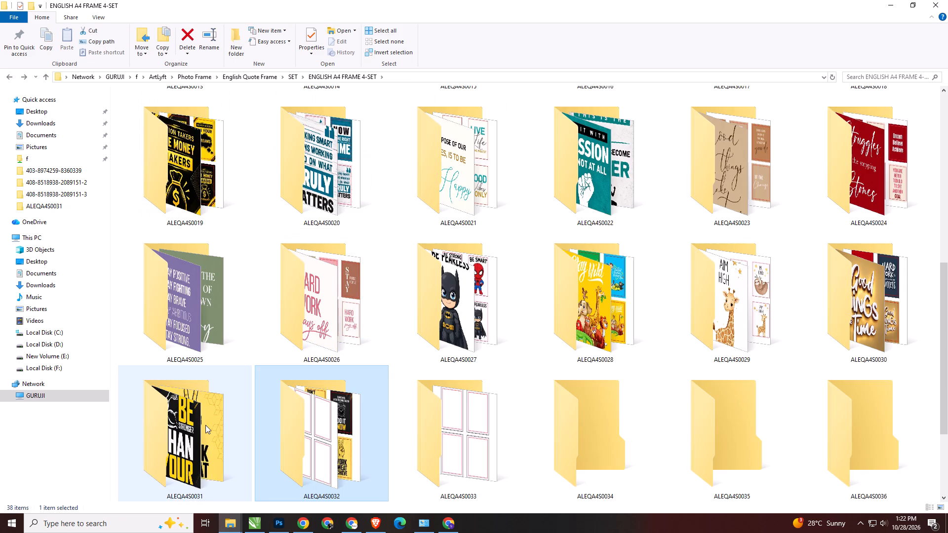
# Permanently delete the old ALEQA4S0031 CorelDRAW file from the ALEQA4S0031 folder.
pyautogui.doubleClick(205, 425)
pyautogui.click(217, 273)
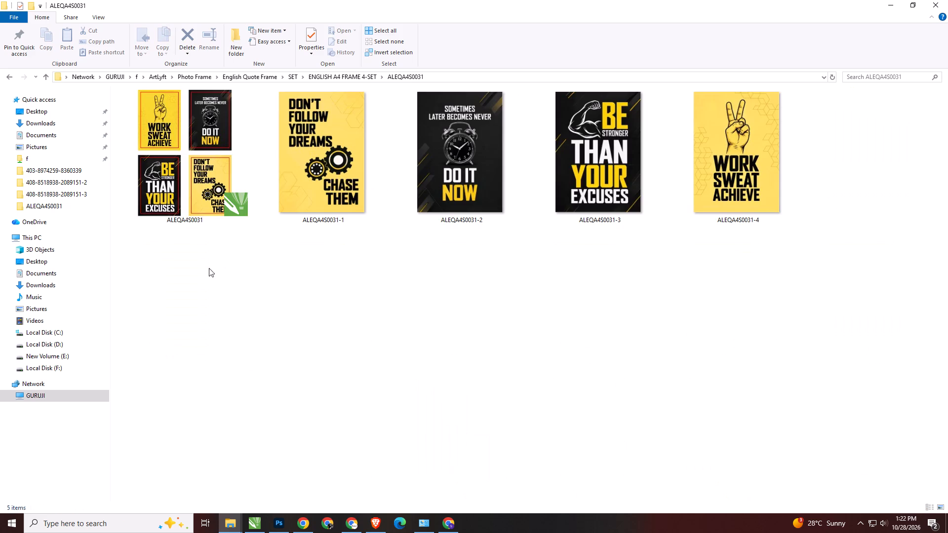
pyautogui.moveTo(206, 264); pyautogui.dragTo(208, 153)
pyautogui.press('Delete')
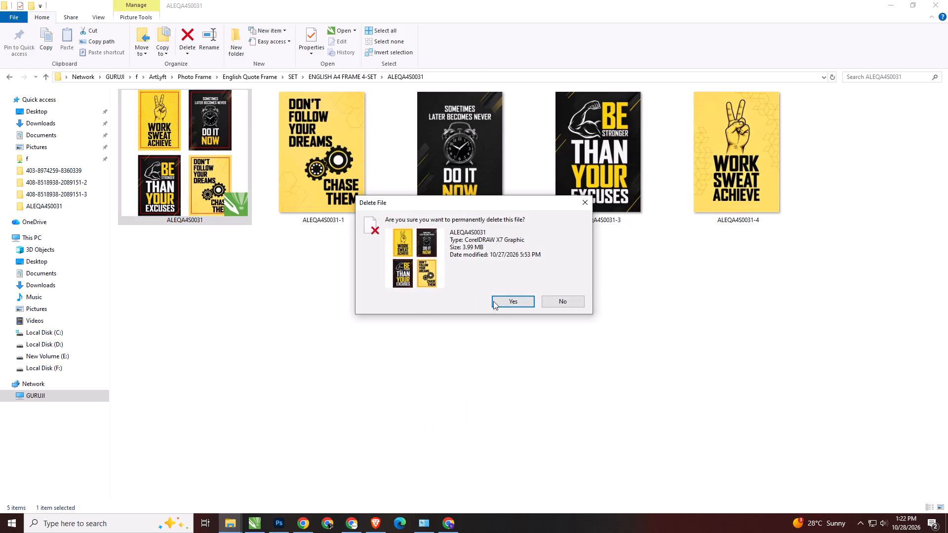
pyautogui.click(510, 300)
pyautogui.click(506, 300)
# Move the ALEQA4S0032 CorelDRAW file from the ALEQA4S0032 folder into the ALEQA4S0031 folder.
pyautogui.press('BackSpace')
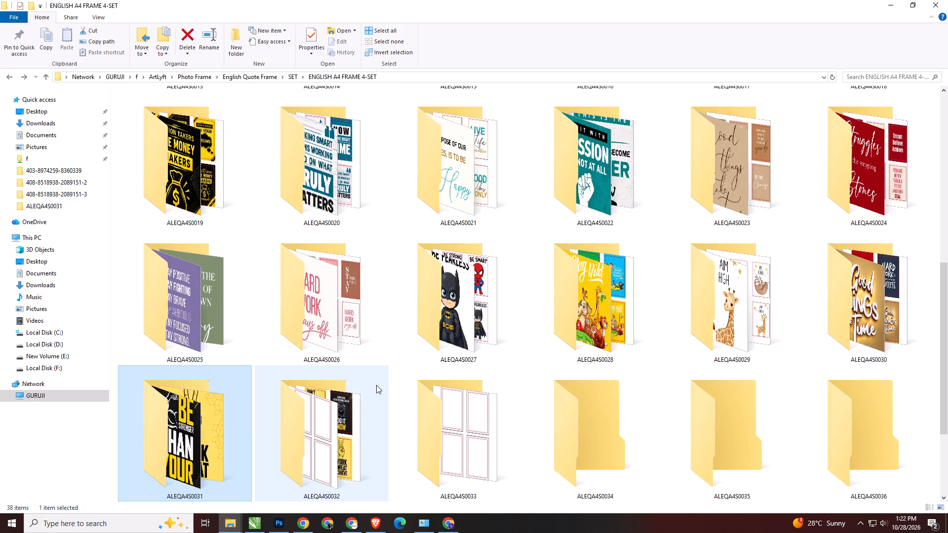
pyautogui.doubleClick(345, 419)
pyautogui.moveTo(206, 263); pyautogui.dragTo(199, 148)
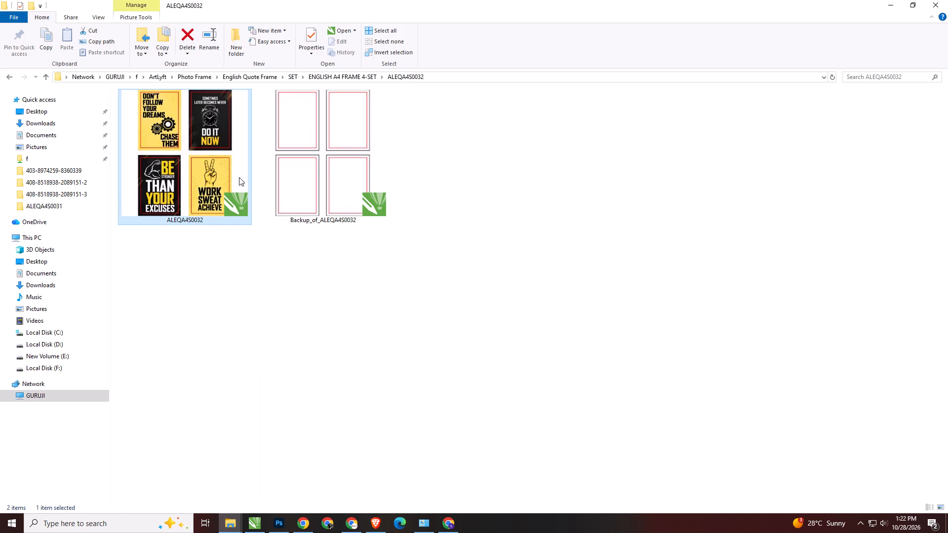
pyautogui.hotkey('ctrl', 'x')
pyautogui.click(420, 336)
pyautogui.press('BackSpace')
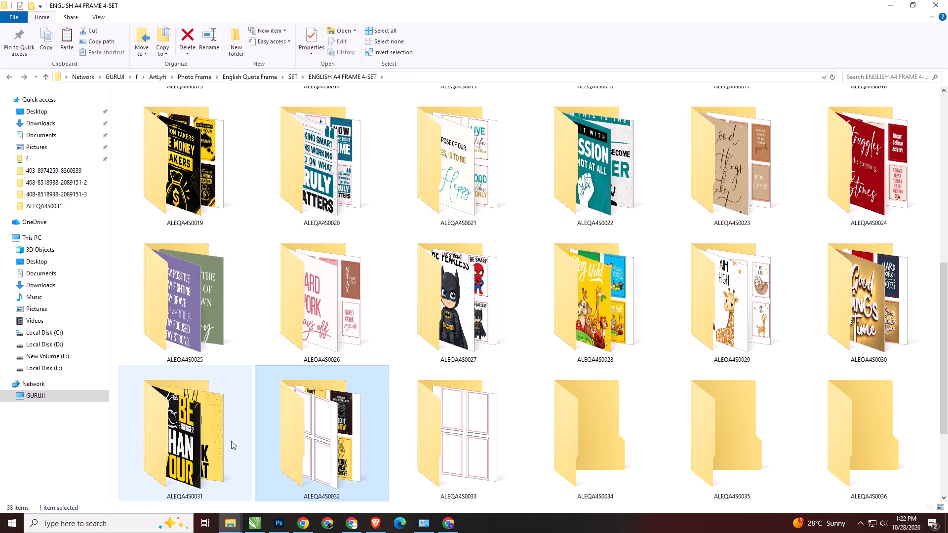
pyautogui.doubleClick(231, 441)
pyautogui.click(323, 401)
pyautogui.hotkey('ctrl', 'v')
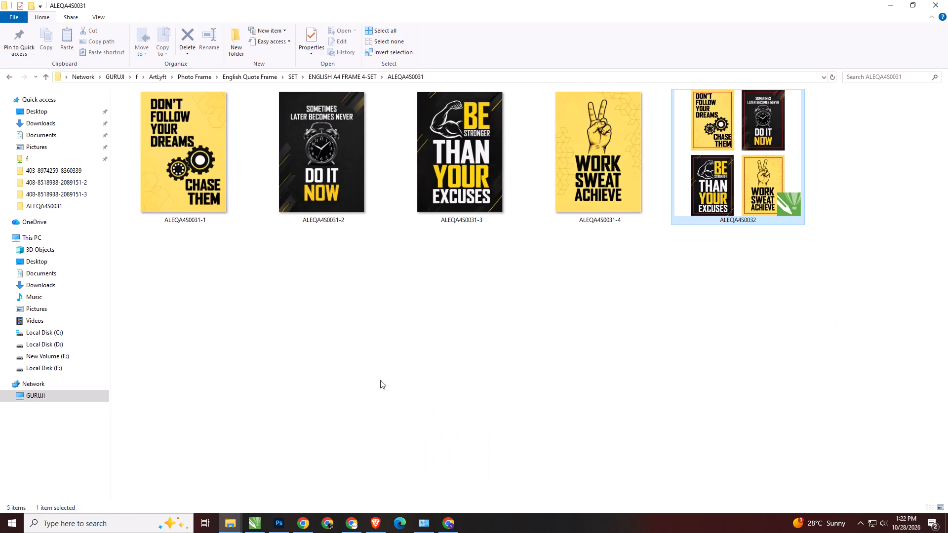
pyautogui.click(386, 377)
# Permanently delete the Backup_of_ALEQA4S0032 file from the ALEQA4S0032 folder.
pyautogui.press('BackSpace')
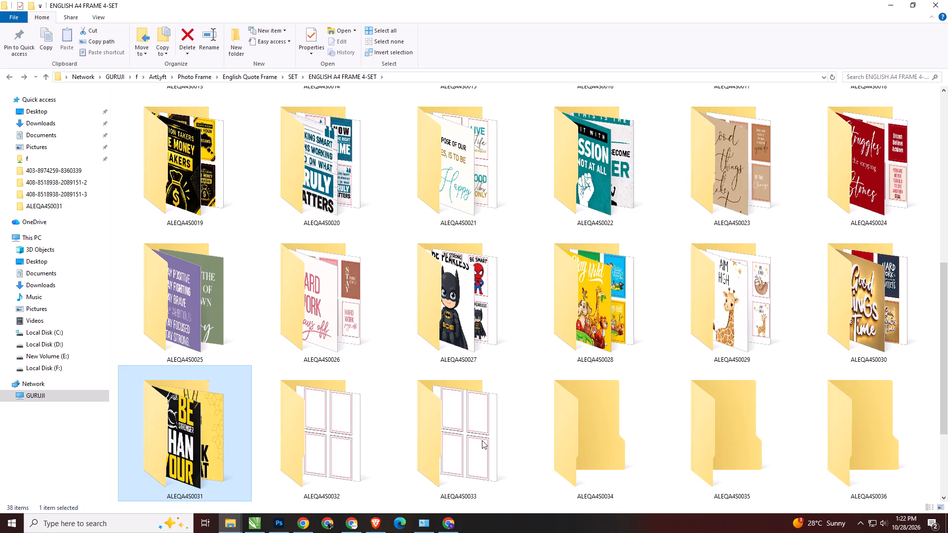
pyautogui.scroll(-1, 535, 443)
pyautogui.doubleClick(327, 316)
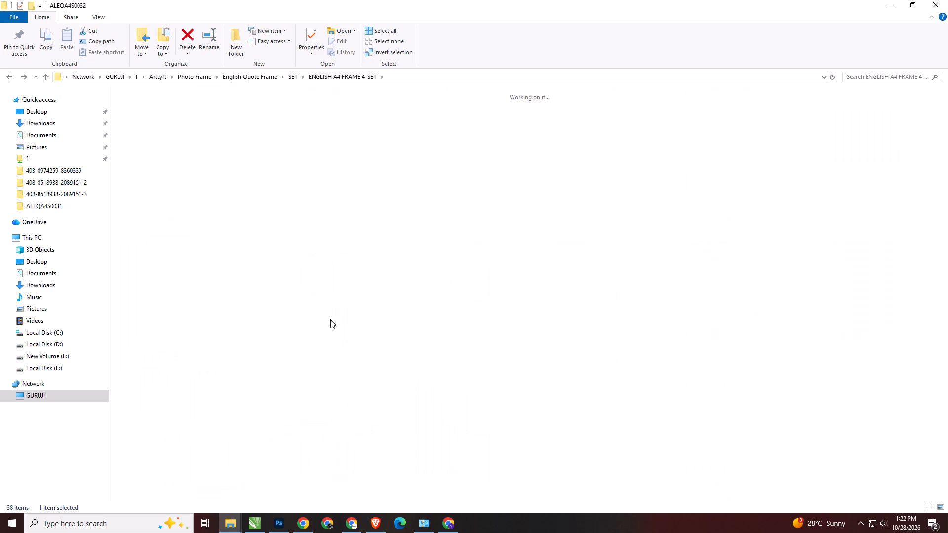
pyautogui.click(186, 179)
pyautogui.press('Delete')
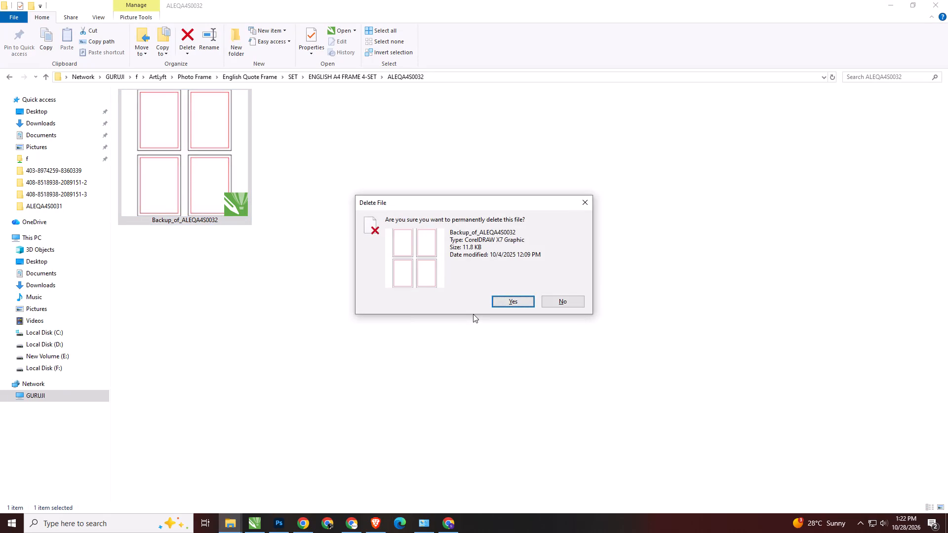
pyautogui.press('Return')
pyautogui.click(488, 328)
# Copy the four-frame SAMPLE file from ENGLISH A4 FRAME 4-SET into the ALEQA4S0032 folder.
pyautogui.press('BackSpace')
pyautogui.scroll(-2, 470, 427)
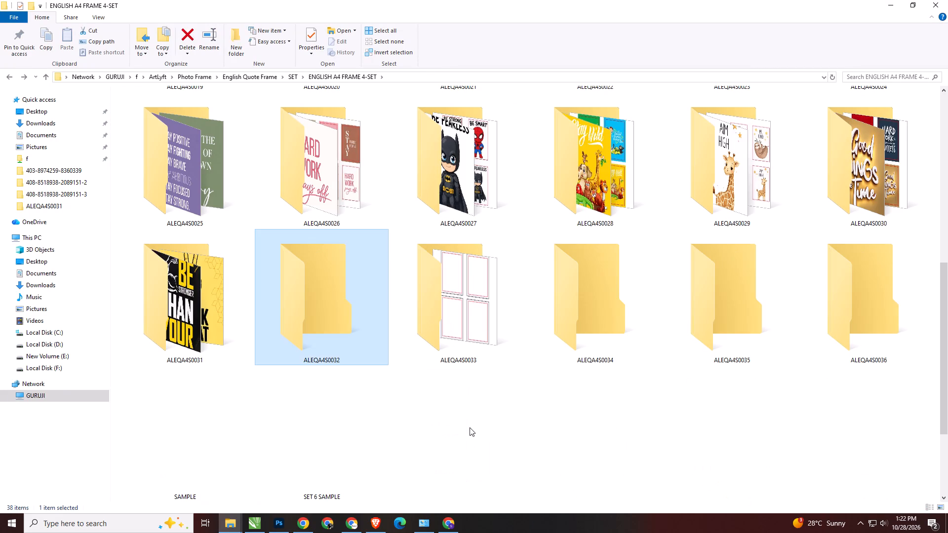
pyautogui.moveTo(193, 442); pyautogui.dragTo(327, 318)
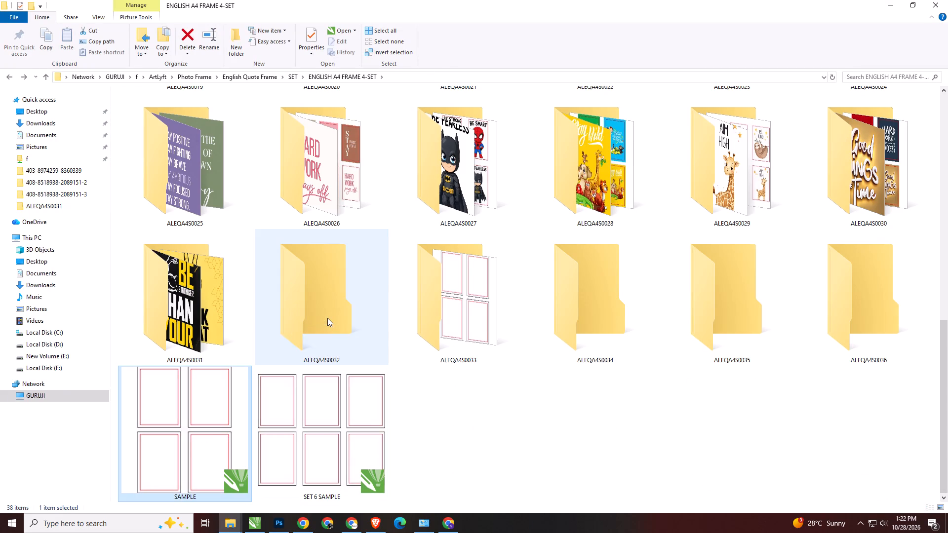
# Rename the SAMPLE copy inside the ALEQA4S0032 folder as ALEQA4S0032, reusing the folder's name.
pyautogui.click(327, 318)
pyautogui.press('F2')
pyautogui.hotkey('ctrl', 'c')
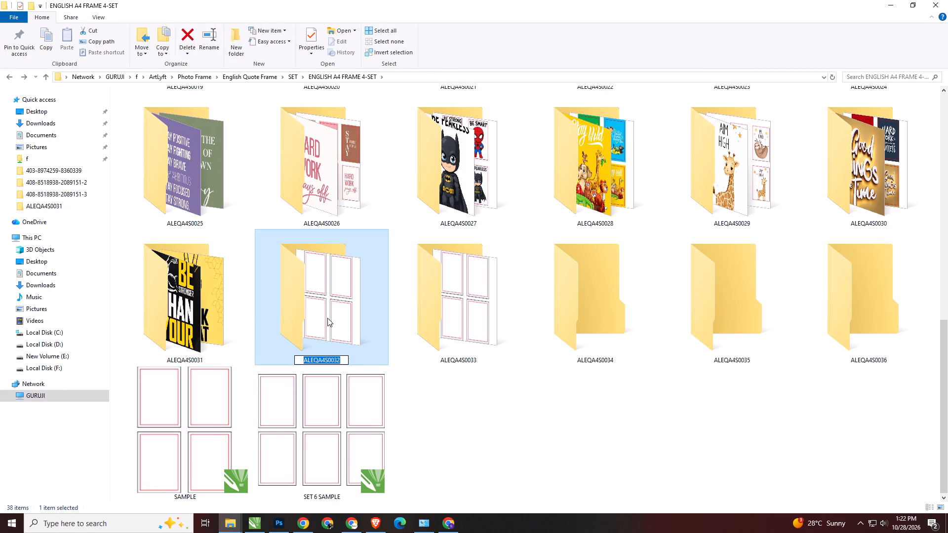
pyautogui.doubleClick(327, 318)
pyautogui.click(326, 263)
pyautogui.rightClick(326, 263)
pyautogui.moveTo(355, 269); pyautogui.dragTo(369, 269)
pyautogui.click(462, 269)
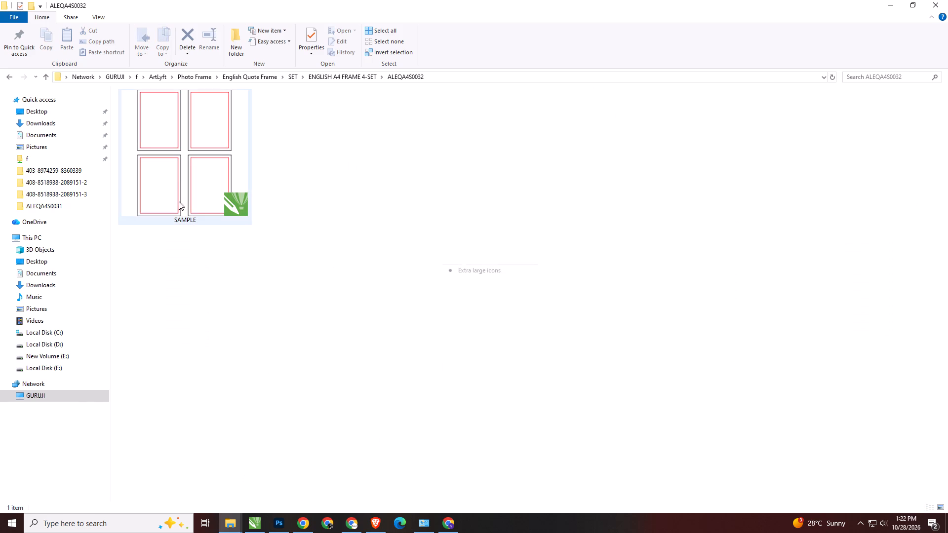
pyautogui.click(173, 187)
pyautogui.press('F2')
pyautogui.hotkey('ctrl', 'v')
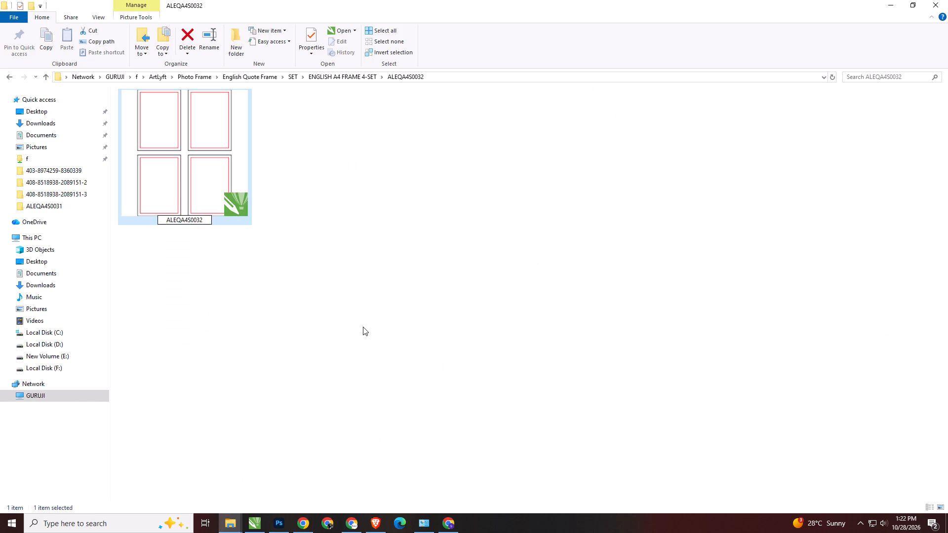
pyautogui.click(363, 327)
# Open the blank ALEQA4S0032 template from its folder in CorelDRAW.
pyautogui.press('BackSpace')
pyautogui.scroll(-1, 469, 423)
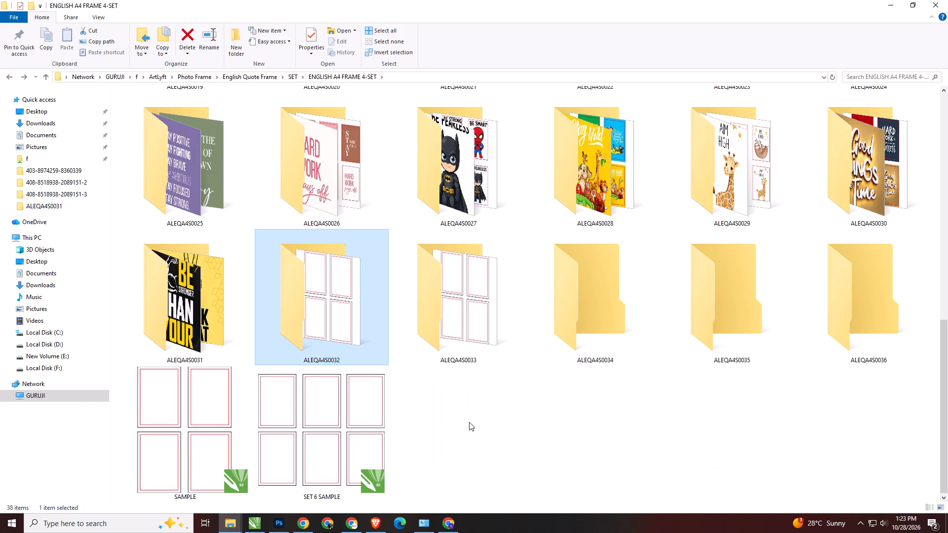
pyautogui.click(535, 410)
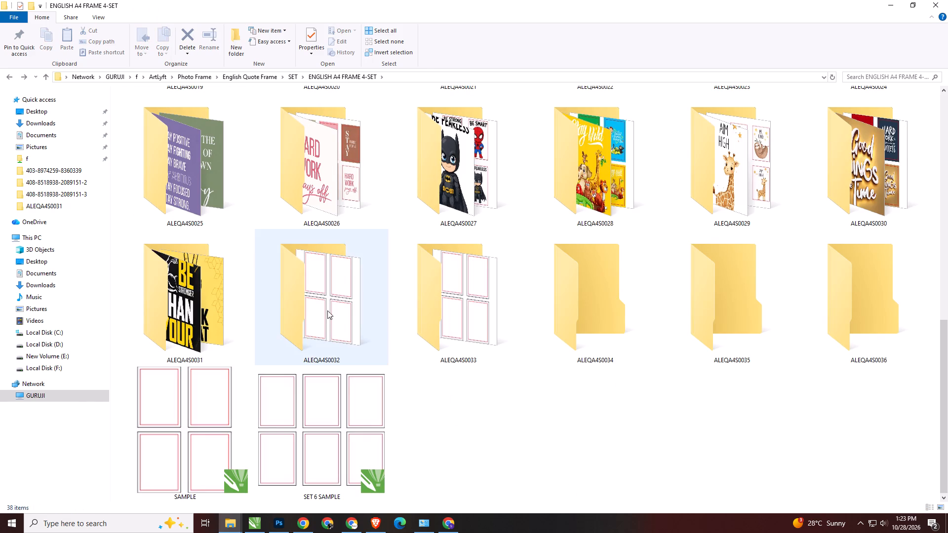
pyautogui.doubleClick(327, 310)
pyautogui.click(306, 262)
pyautogui.rightClick(306, 262)
pyautogui.moveTo(330, 267); pyautogui.dragTo(360, 267)
pyautogui.click(446, 269)
pyautogui.doubleClick(226, 201)
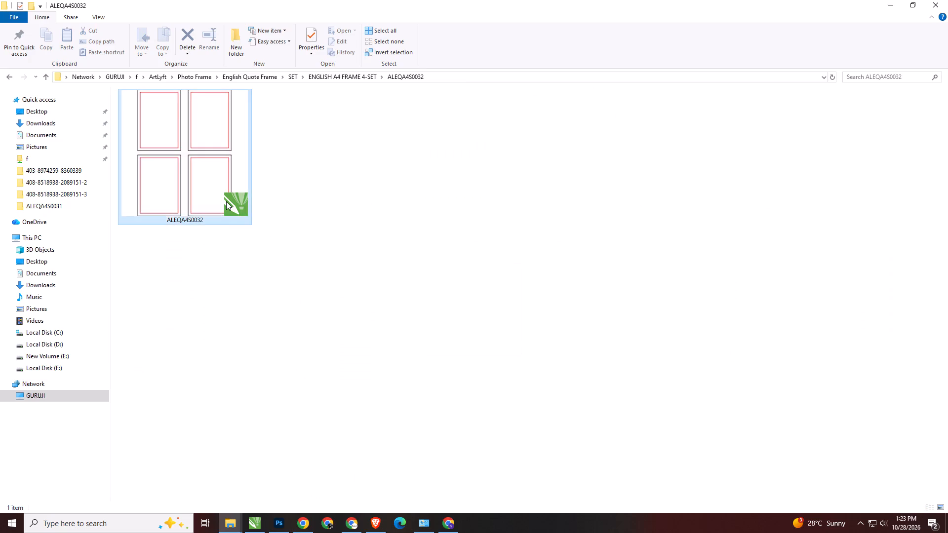
# Switch to the Downloads folder and look over the four blue brush-lettered poster images.
pyautogui.hotkey('alt', 'Tab')
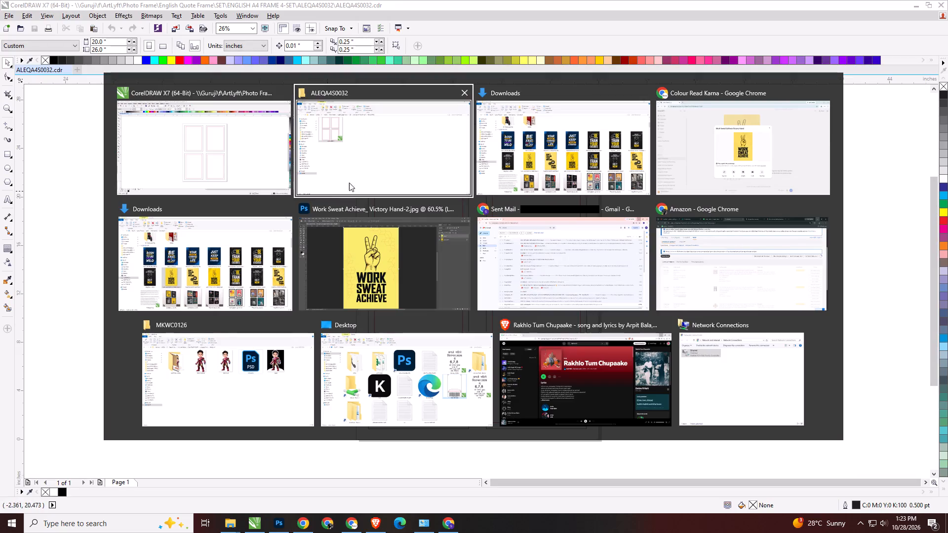
pyautogui.keyDown('alt'); pyautogui.click(563, 145); pyautogui.keyUp('alt')
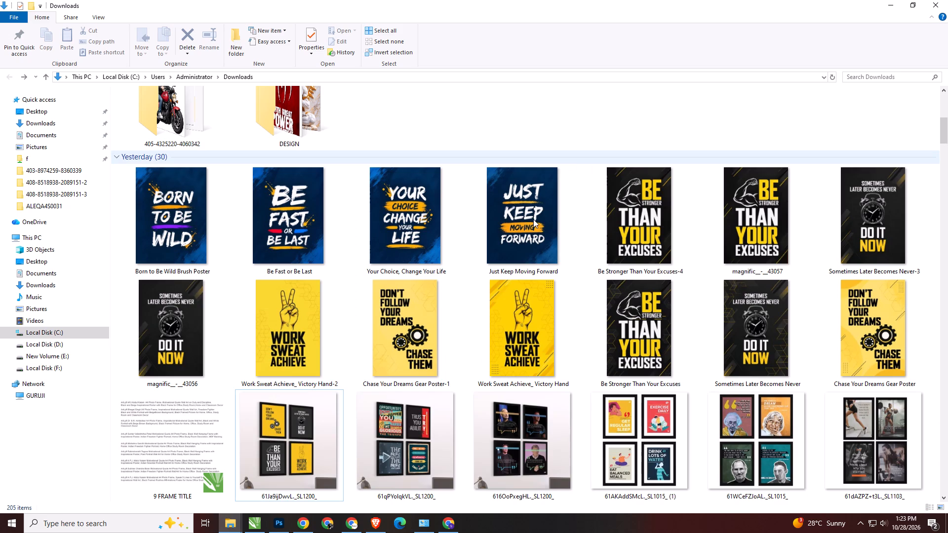
pyautogui.click(533, 219)
pyautogui.keyDown('shift'); pyautogui.click(176, 214); pyautogui.keyUp('shift')
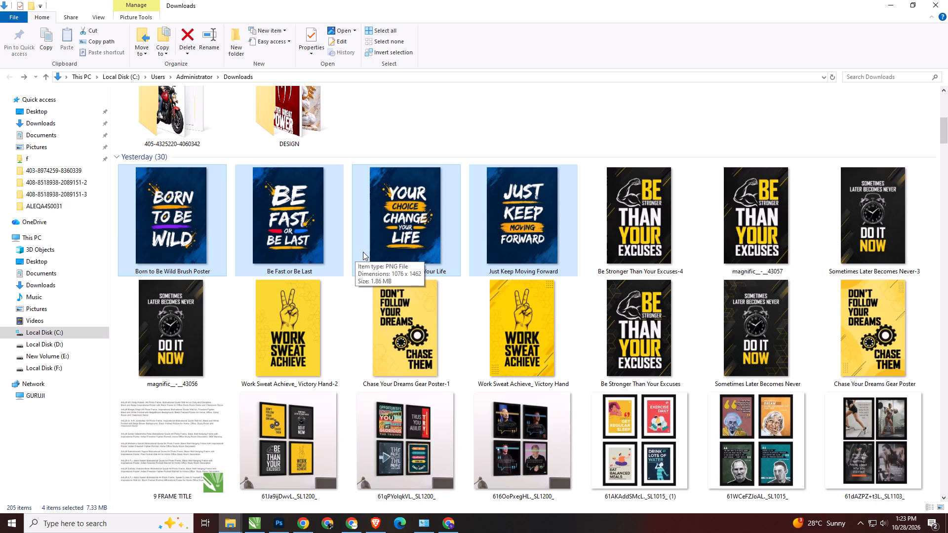
pyautogui.click(524, 229)
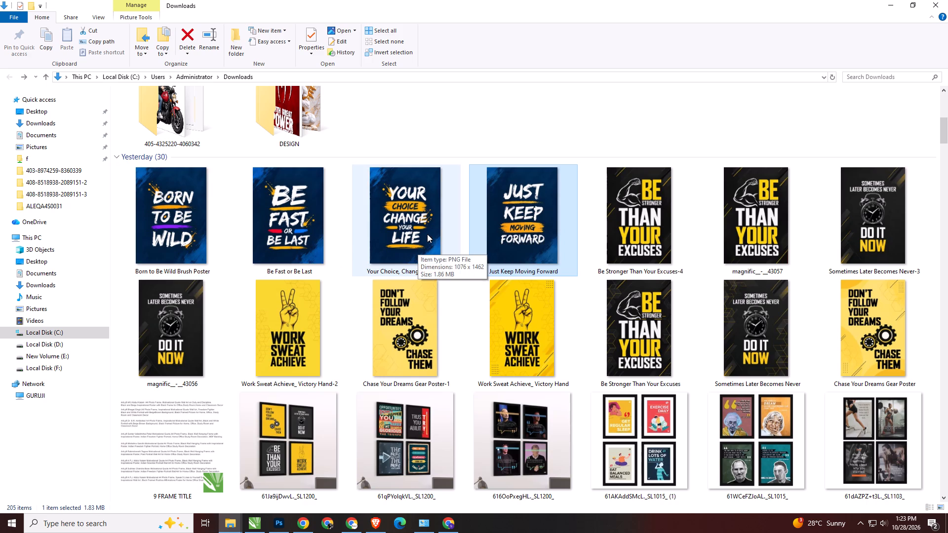
pyautogui.click(529, 223)
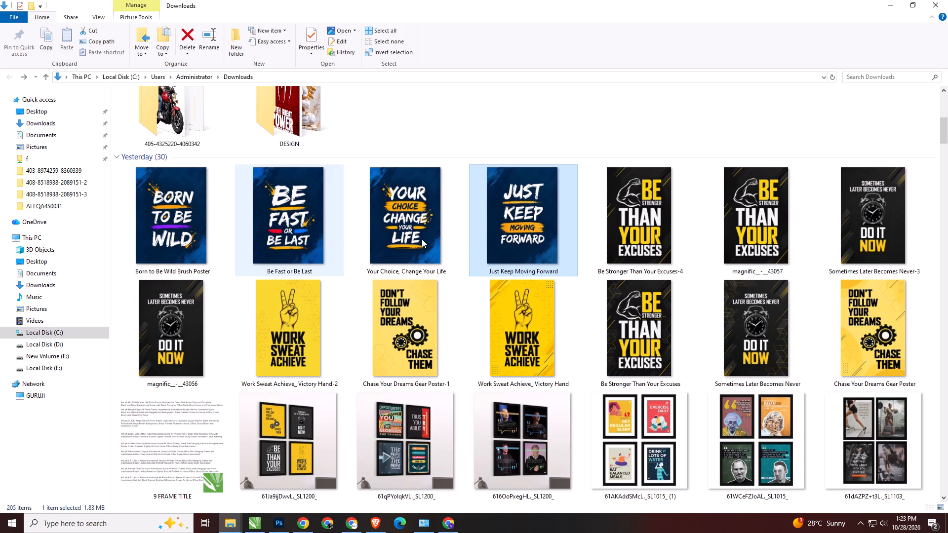
pyautogui.click(530, 224)
# Switch to Photoshop and close the Work Sweat Achieve_ Victory Hand-2 image without saving its changes.
pyautogui.hotkey('alt', 'Tab')
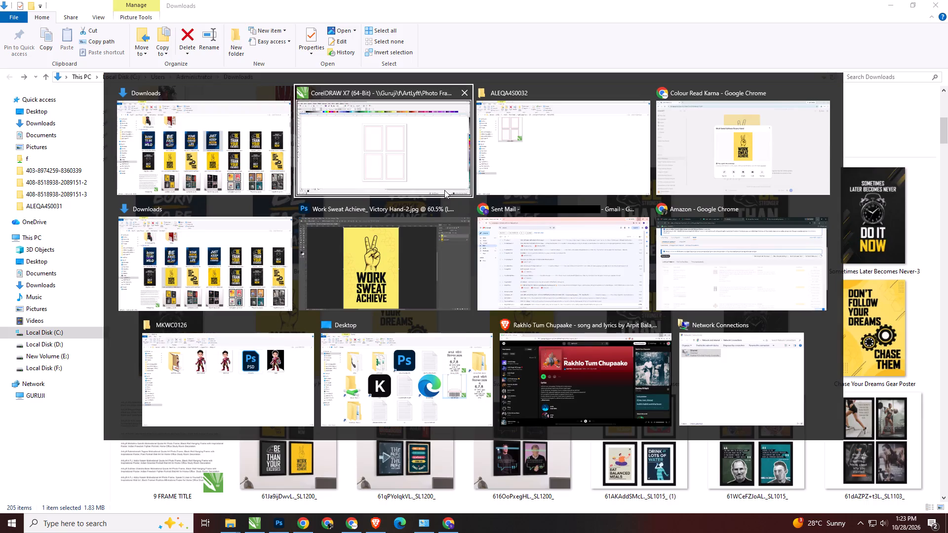
pyautogui.keyDown('alt'); pyautogui.click(369, 277); pyautogui.keyUp('alt')
pyautogui.hotkey('ctrl', 'w')
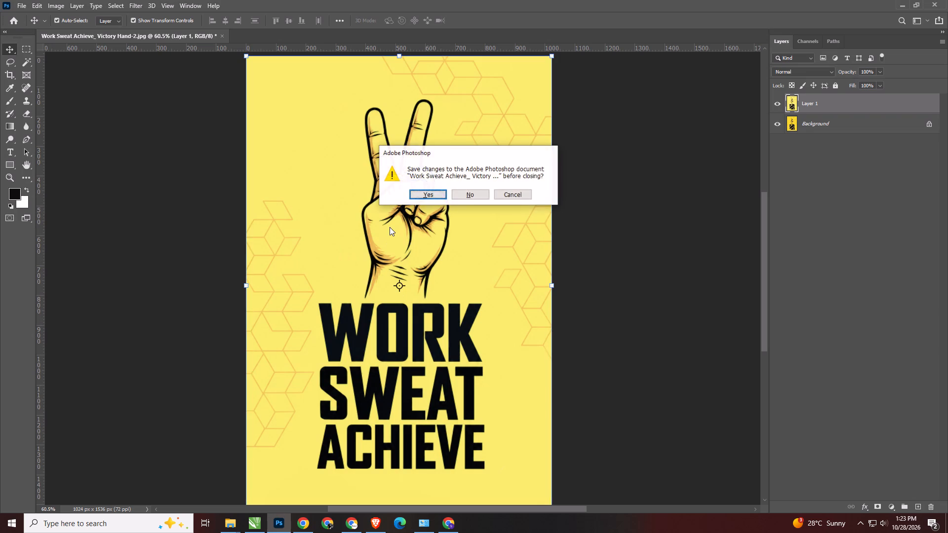
pyautogui.press('Right')
pyautogui.press('Return')
# Open the Just Keep Moving Forward image from Downloads in Photoshop.
pyautogui.hotkey('alt', 'Tab')
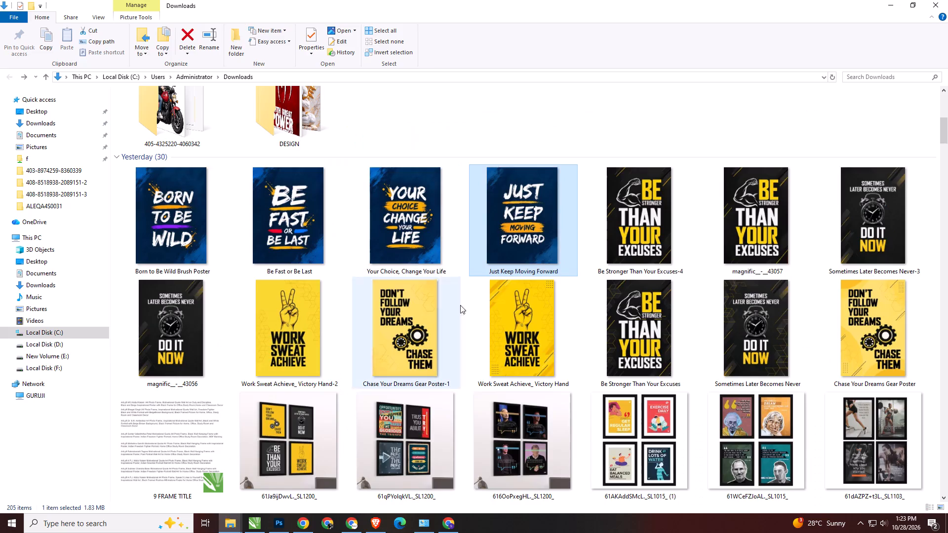
pyautogui.moveTo(517, 212); pyautogui.dragTo(435, 281)
pyautogui.hotkey('alt', 'Tab')
# Place the Your Choice, Change Your Life image from Downloads as a layer in the Just Keep Moving Forward document.
pyautogui.hotkey('alt', 'Tab')
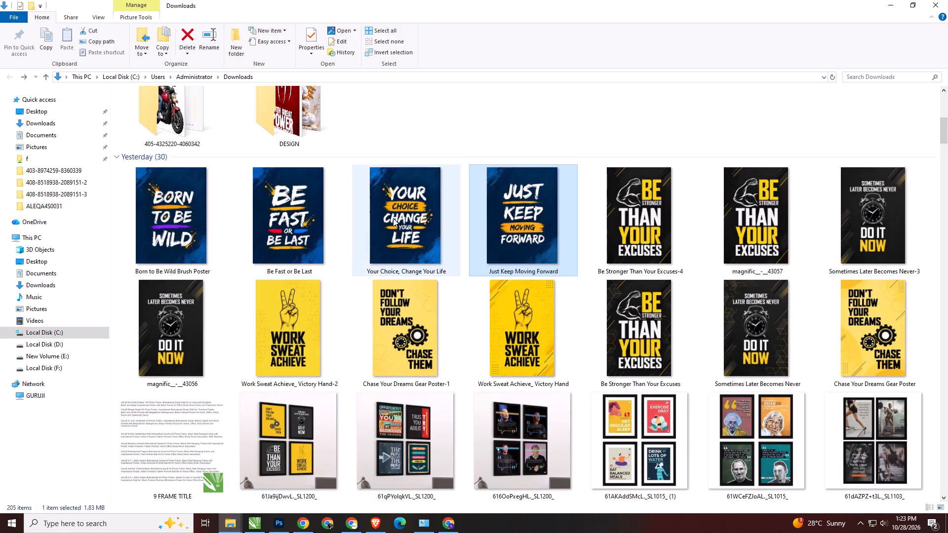
pyautogui.moveTo(408, 215); pyautogui.dragTo(423, 203)
pyautogui.moveTo(425, 207); pyautogui.dragTo(440, 278)
pyautogui.hotkey('alt', 'Tab')
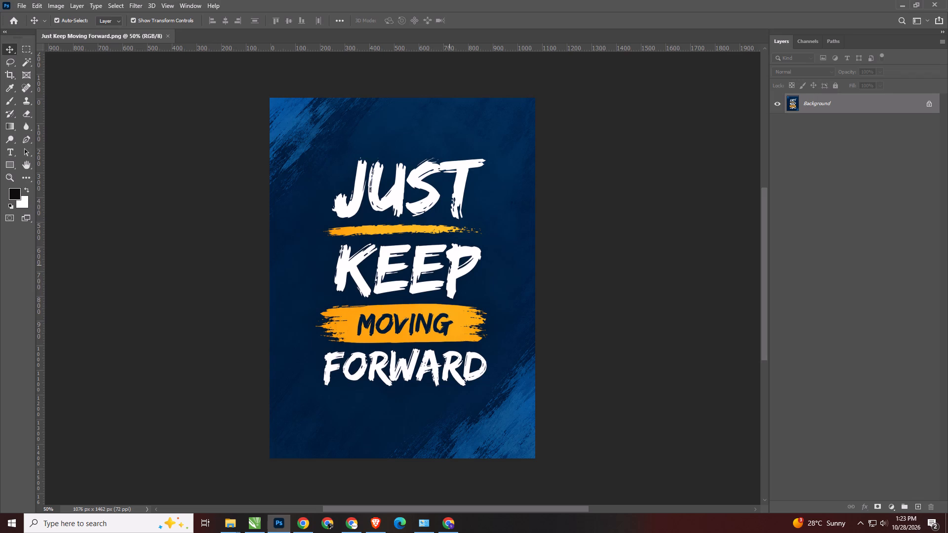
pyautogui.moveTo(440, 278); pyautogui.dragTo(397, 273)
pyautogui.press('Return')
# Place the Be Fast or Be Last image from Downloads as a layer in the Just Keep Moving Forward document.
pyautogui.hotkey('alt', 'Tab')
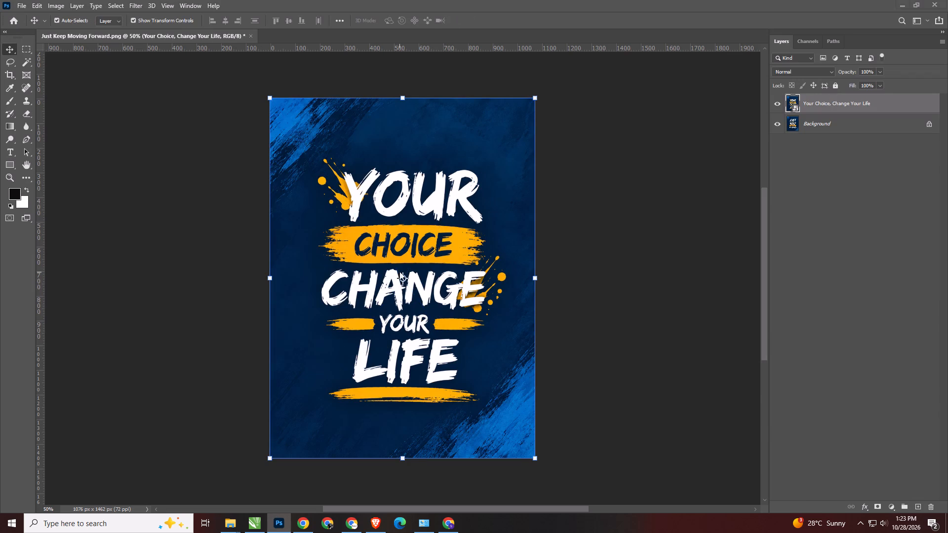
pyautogui.moveTo(295, 231); pyautogui.dragTo(406, 269)
pyautogui.hotkey('alt', 'Tab')
pyautogui.moveTo(406, 269); pyautogui.dragTo(401, 281)
pyautogui.press('Return')
# Place the Born to Be Wild Brush Poster image from Downloads as a layer above Be Fast or Be Last.
pyautogui.hotkey('alt', 'Tab')
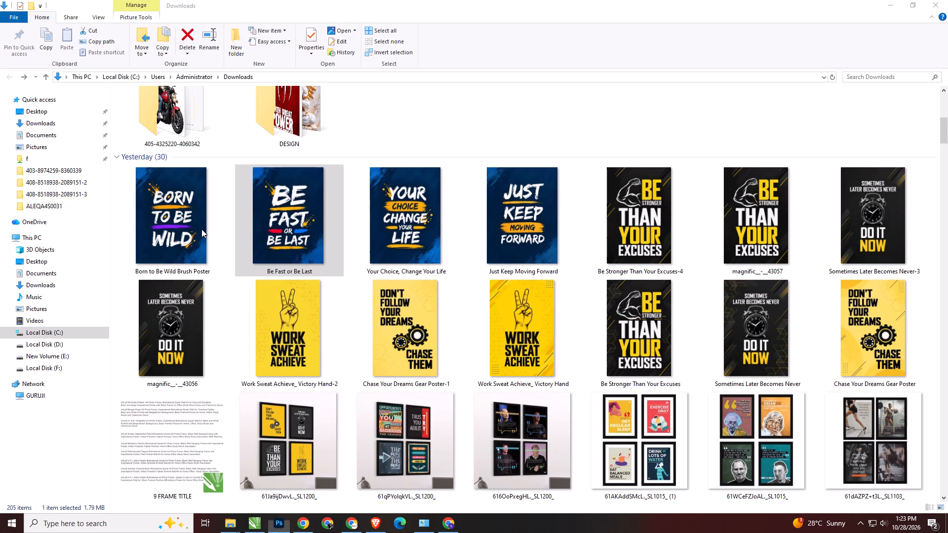
pyautogui.moveTo(176, 230); pyautogui.dragTo(400, 278)
pyautogui.hotkey('alt', 'Tab')
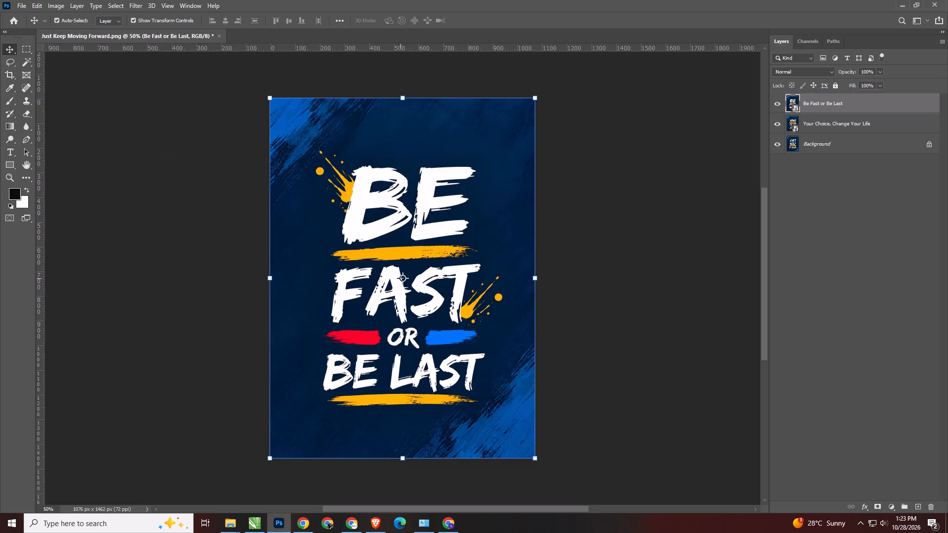
pyautogui.moveTo(400, 278); pyautogui.dragTo(401, 278)
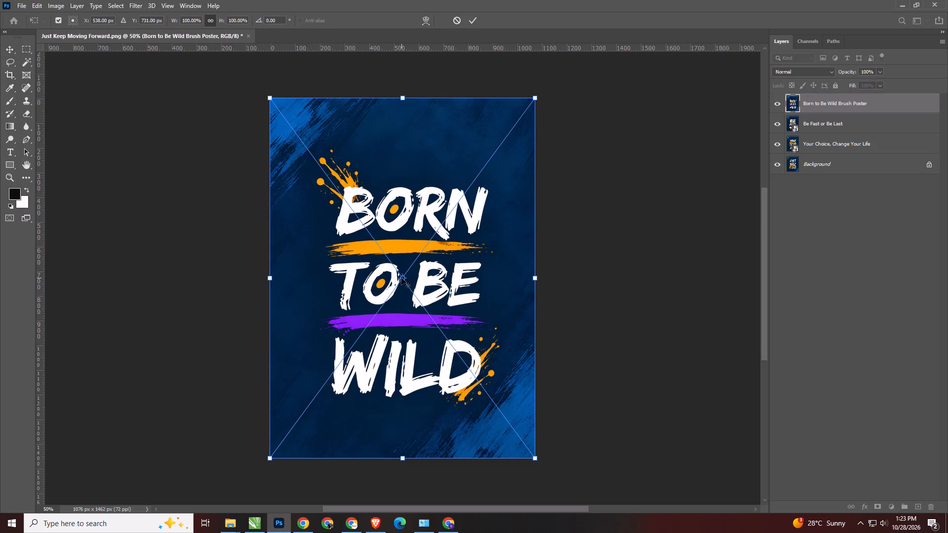
pyautogui.press('Return')
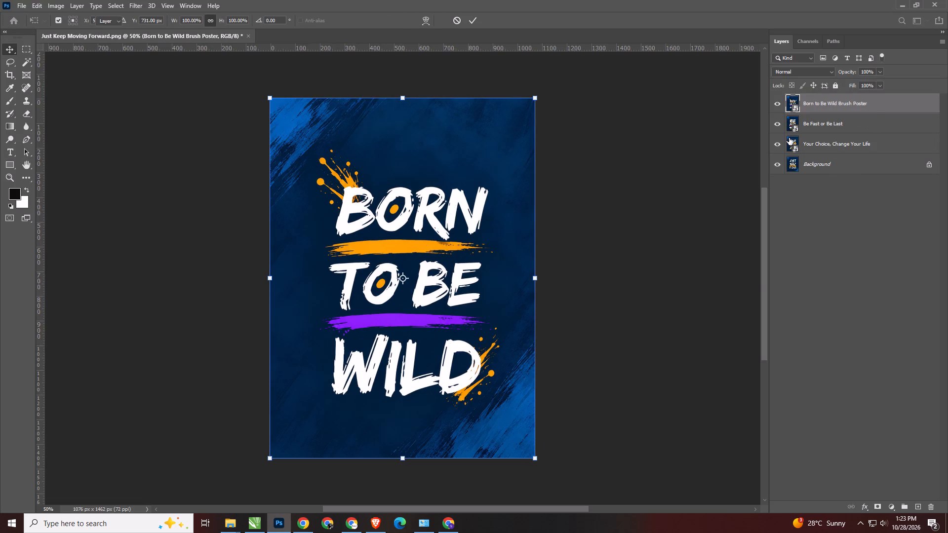
# Rasterize the three placed poster layers together, from Your Choice, Change Your Life up to Born to Be Wild Brush Poster.
pyautogui.keyDown('shift'); pyautogui.click(846, 148); pyautogui.keyUp('shift')
pyautogui.rightClick(822, 139)
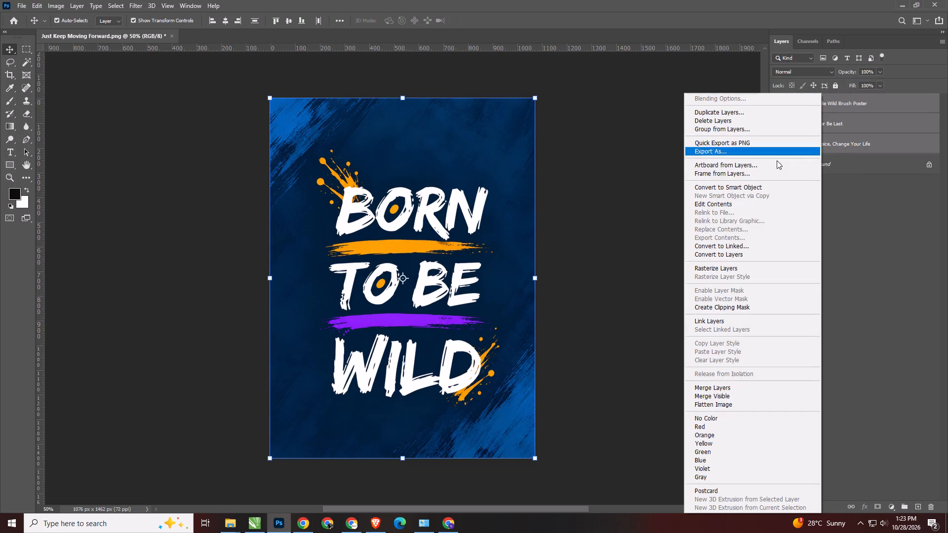
pyautogui.click(714, 266)
pyautogui.click(879, 240)
# Examine the Born to Be Wild layer up close, checking the brush lettering and the purple and orange strokes.
pyautogui.scroll(3, 390, 280)
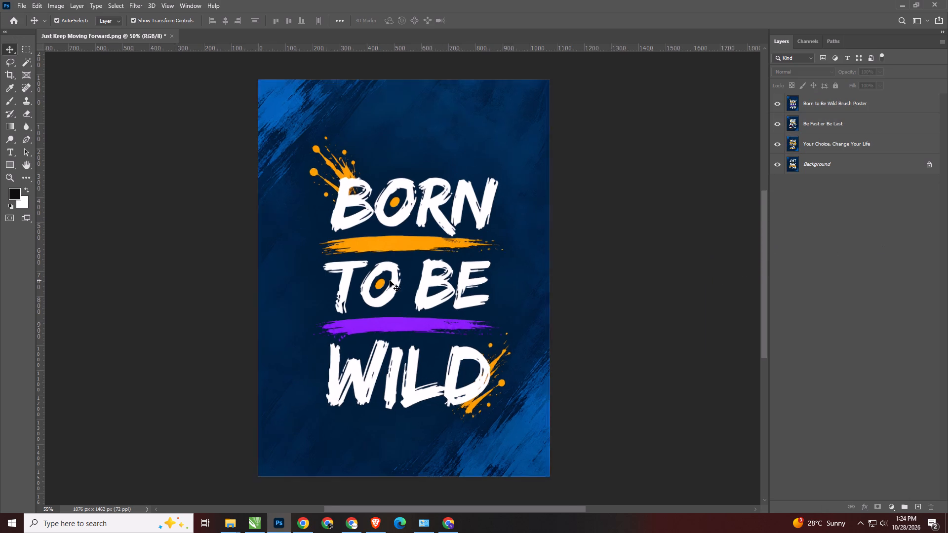
pyautogui.scroll(2, 390, 280)
pyautogui.press('space')
pyautogui.click(432, 282)
pyautogui.scroll(2, 430, 332)
pyautogui.press('space')
pyautogui.press('space')
pyautogui.press('space')
pyautogui.press('space')
pyautogui.moveTo(422, 332); pyautogui.dragTo(425, 299)
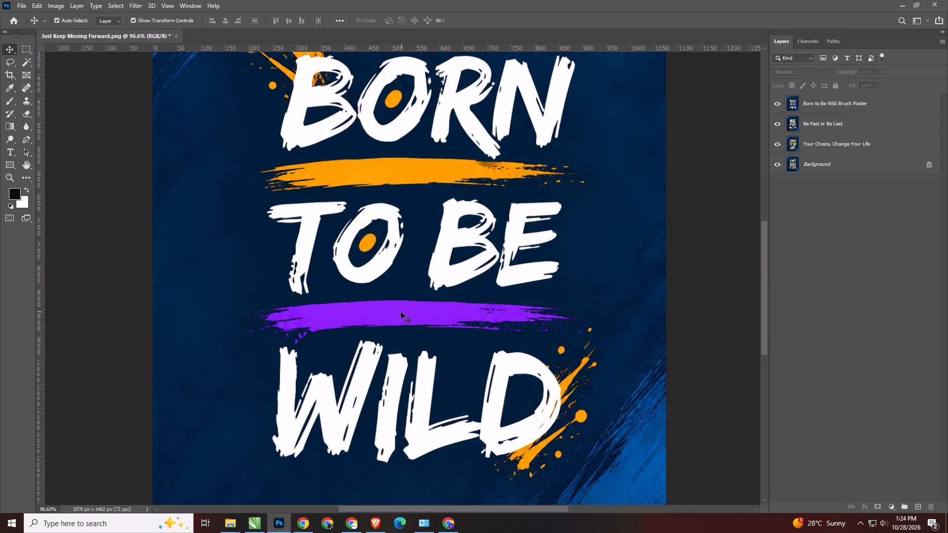
pyautogui.click(401, 312)
pyautogui.scroll(8, 397, 315)
pyautogui.press('space')
pyautogui.press('space')
pyautogui.press('space')
pyautogui.press('space')
pyautogui.press('space')
pyautogui.press('space')
pyautogui.press('space')
pyautogui.press('space')
pyautogui.press('space')
pyautogui.press('space')
pyautogui.moveTo(400, 316); pyautogui.dragTo(405, 300)
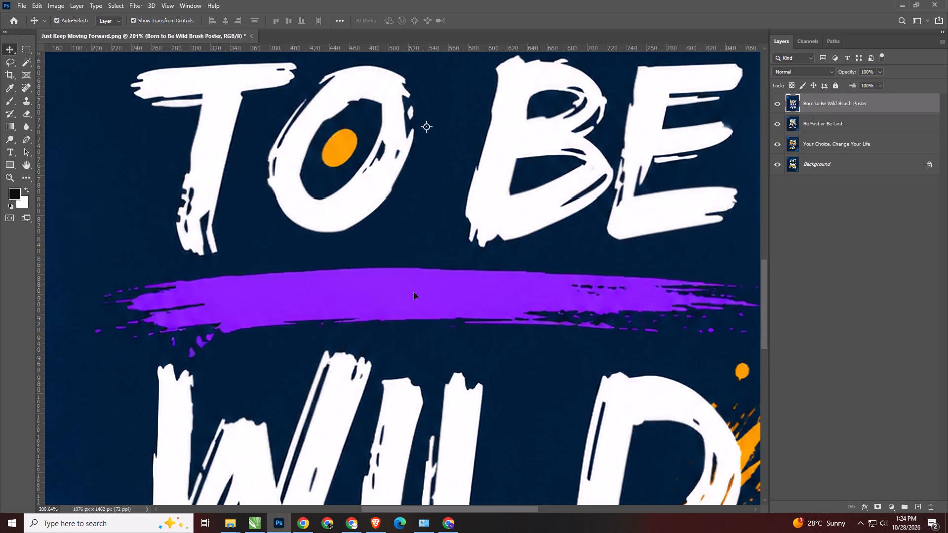
pyautogui.scroll(-1, 414, 293)
pyautogui.press('space')
pyautogui.press('space')
pyautogui.press('space')
pyautogui.press('space')
pyautogui.moveTo(440, 306); pyautogui.dragTo(427, 285)
pyautogui.scroll(-3, 427, 285)
pyautogui.press('space')
pyautogui.press('space')
pyautogui.press('space')
pyautogui.press('space')
pyautogui.press('space')
pyautogui.press('space')
pyautogui.press('space')
pyautogui.press('space')
pyautogui.press('space')
pyautogui.press('space')
pyautogui.press('space')
pyautogui.press('space')
pyautogui.press('space')
pyautogui.press('space')
pyautogui.press('space')
pyautogui.press('space')
pyautogui.press('space')
pyautogui.press('space')
pyautogui.press('space')
pyautogui.press('space')
pyautogui.moveTo(430, 277); pyautogui.dragTo(430, 320)
pyautogui.scroll(-1, 430, 320)
pyautogui.scroll(2, 430, 320)
pyautogui.press('space')
pyautogui.press('space')
pyautogui.click(418, 320)
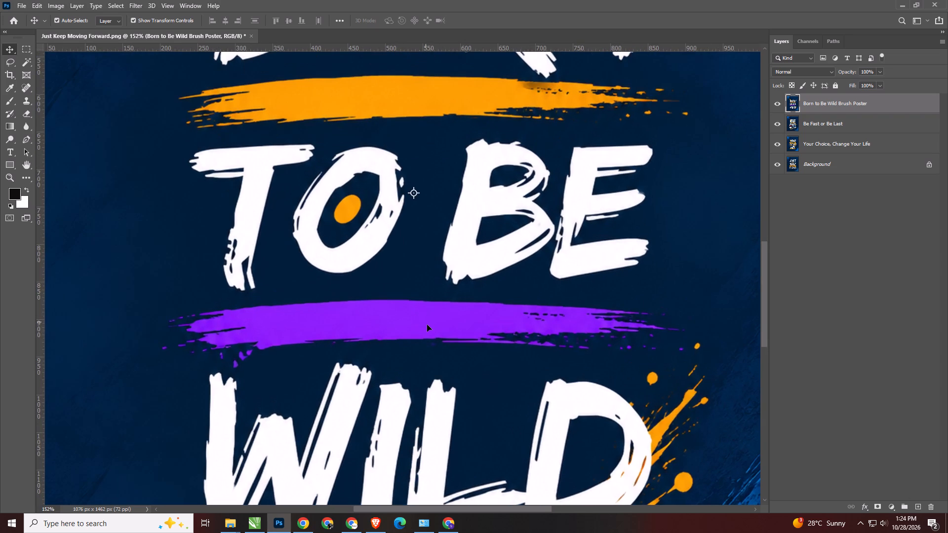
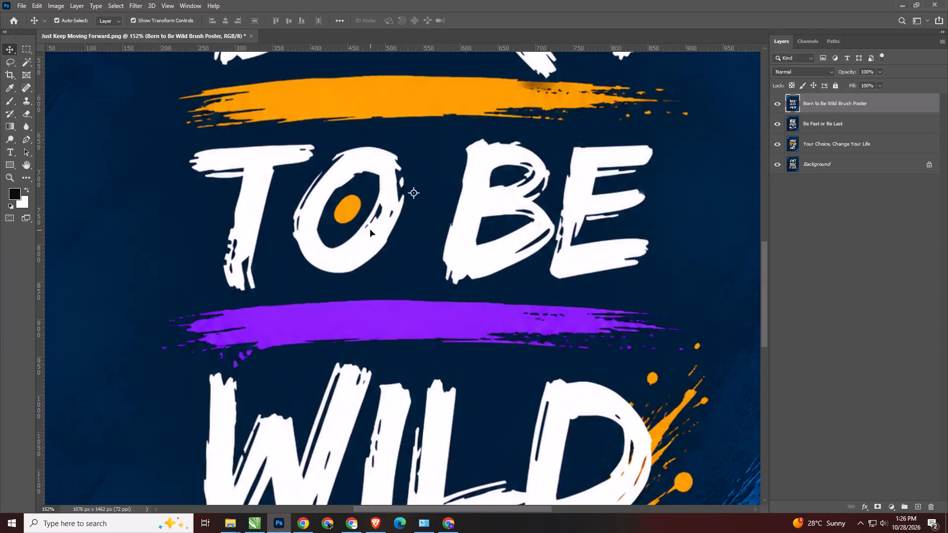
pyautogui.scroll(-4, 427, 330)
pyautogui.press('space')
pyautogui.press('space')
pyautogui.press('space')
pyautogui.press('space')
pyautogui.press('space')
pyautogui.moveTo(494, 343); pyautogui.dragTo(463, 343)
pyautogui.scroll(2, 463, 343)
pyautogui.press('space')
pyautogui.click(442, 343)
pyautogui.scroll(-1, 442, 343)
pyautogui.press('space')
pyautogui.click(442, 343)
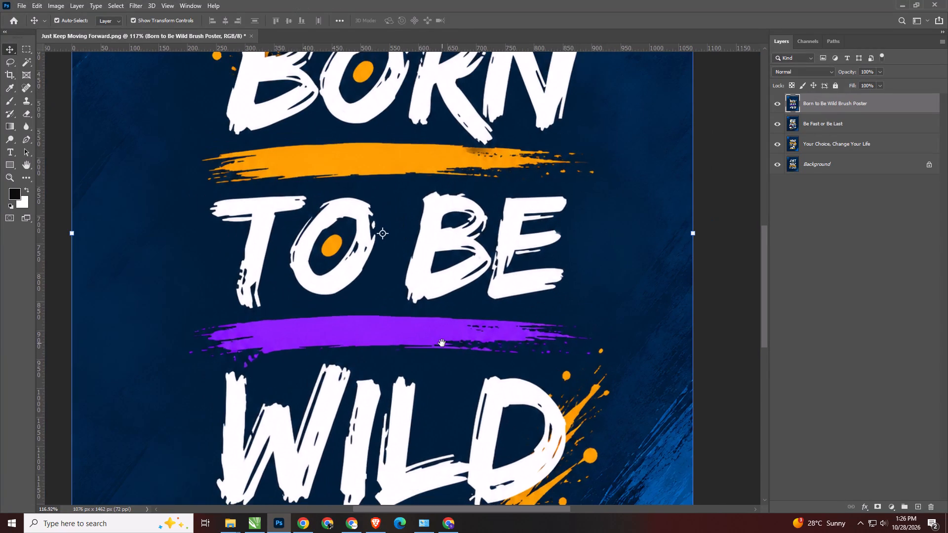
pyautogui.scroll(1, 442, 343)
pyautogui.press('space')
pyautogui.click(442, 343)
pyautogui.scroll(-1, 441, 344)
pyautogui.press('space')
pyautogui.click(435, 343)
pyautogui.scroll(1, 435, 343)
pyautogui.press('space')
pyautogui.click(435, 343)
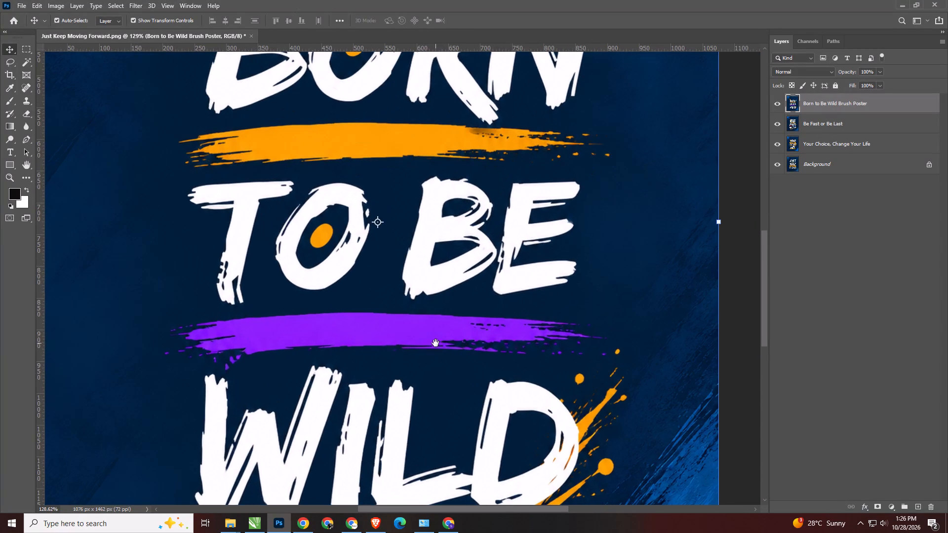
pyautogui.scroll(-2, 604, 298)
# Switch to the Downloads folder in File Explorer and look over the most recent files and poster images.
pyautogui.click(901, 2)
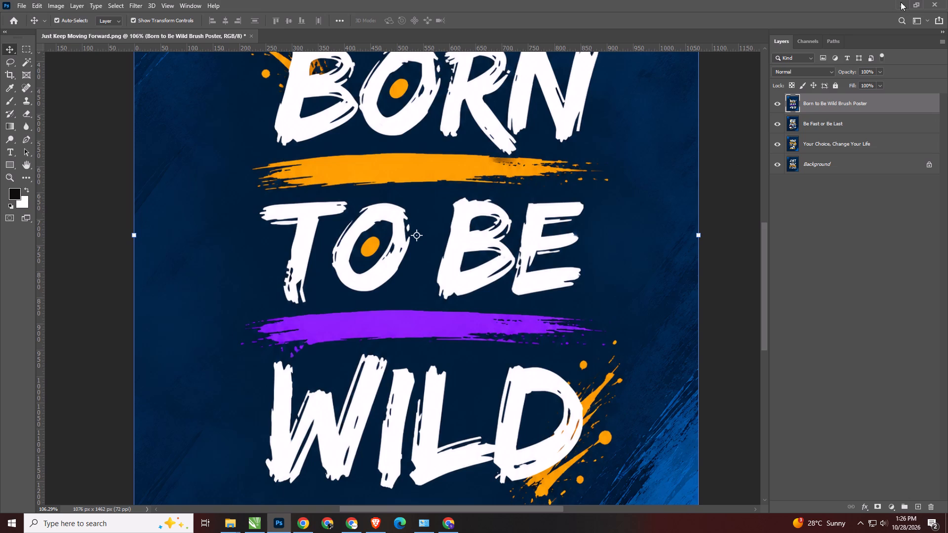
pyautogui.click(558, 126)
pyautogui.scroll(4, 561, 200)
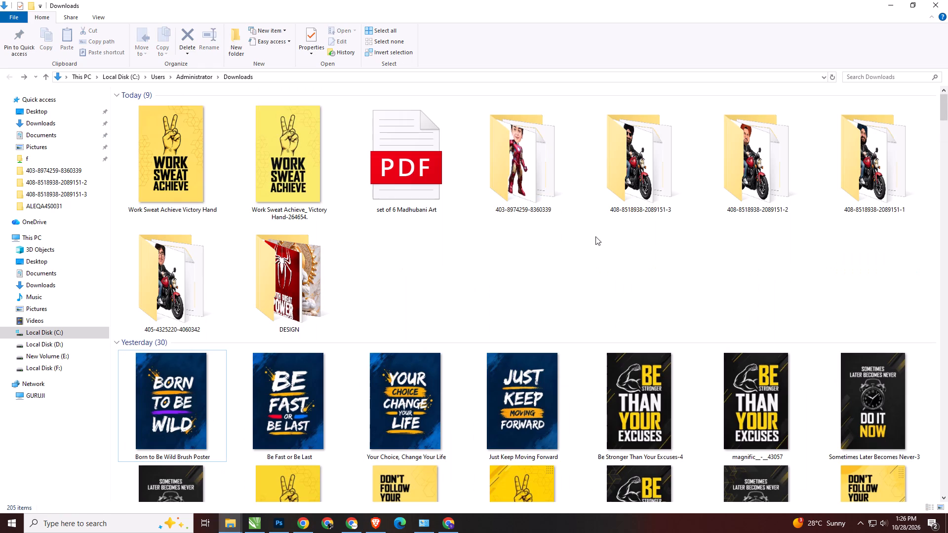
pyautogui.click(570, 260)
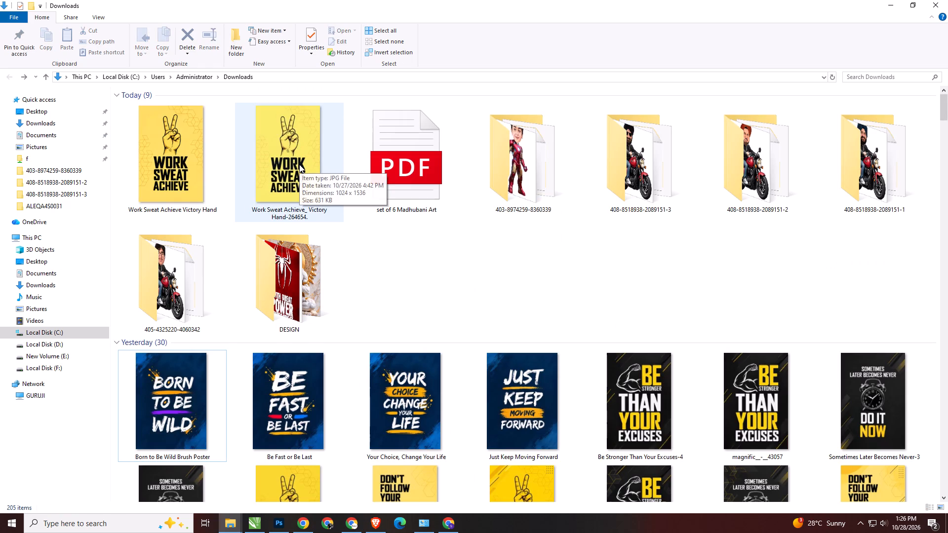
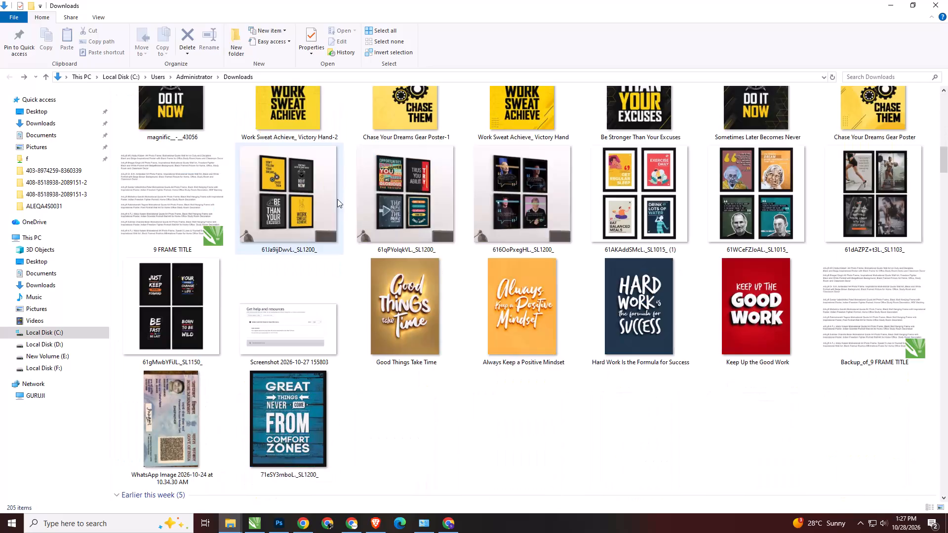
# Look over the recent poster images in Downloads and open the Just Keep Moving Forward poster for viewing.
pyautogui.scroll(-2, 384, 269)
pyautogui.scroll(4, 432, 286)
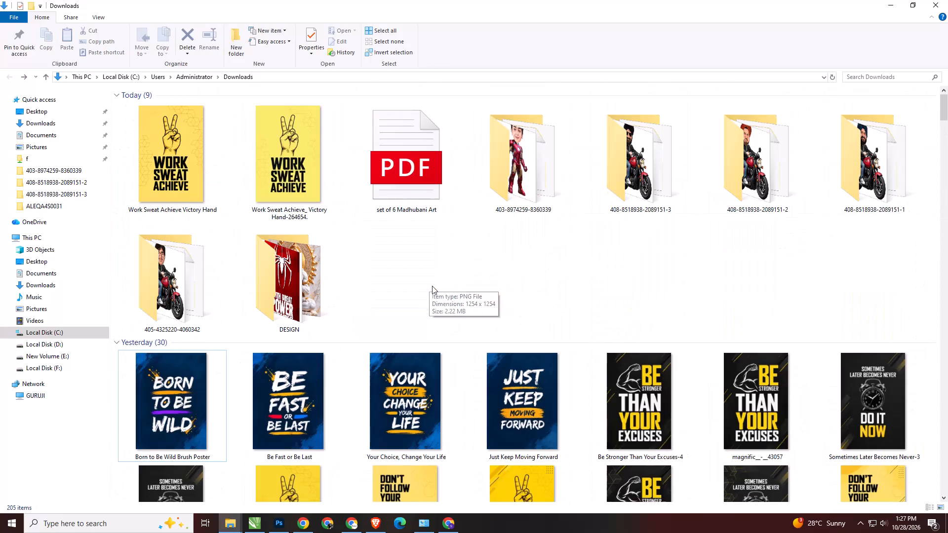
pyautogui.scroll(5, 432, 286)
pyautogui.click(310, 153)
pyautogui.keyDown('ctrl'); pyautogui.click(197, 164); pyautogui.keyUp('ctrl')
pyautogui.click(462, 264)
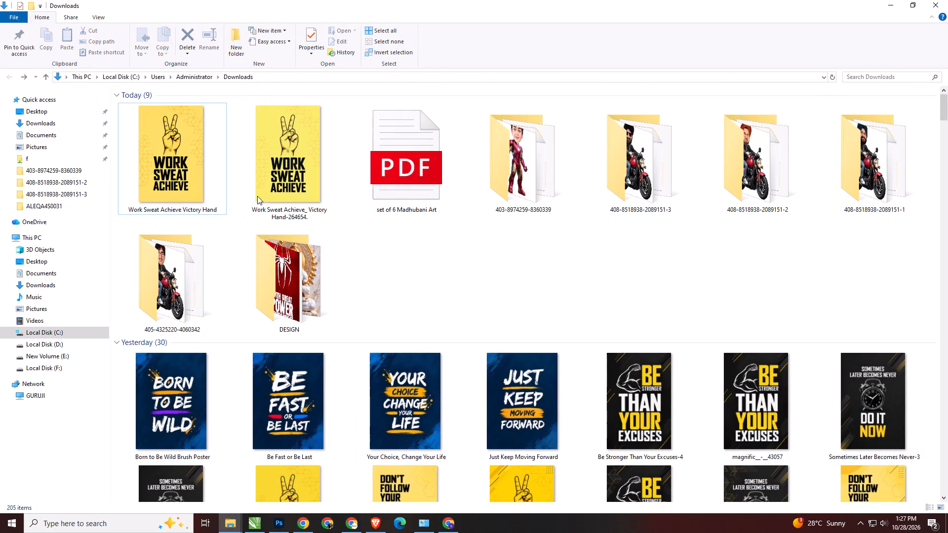
pyautogui.click(647, 391)
pyautogui.scroll(-1, 696, 376)
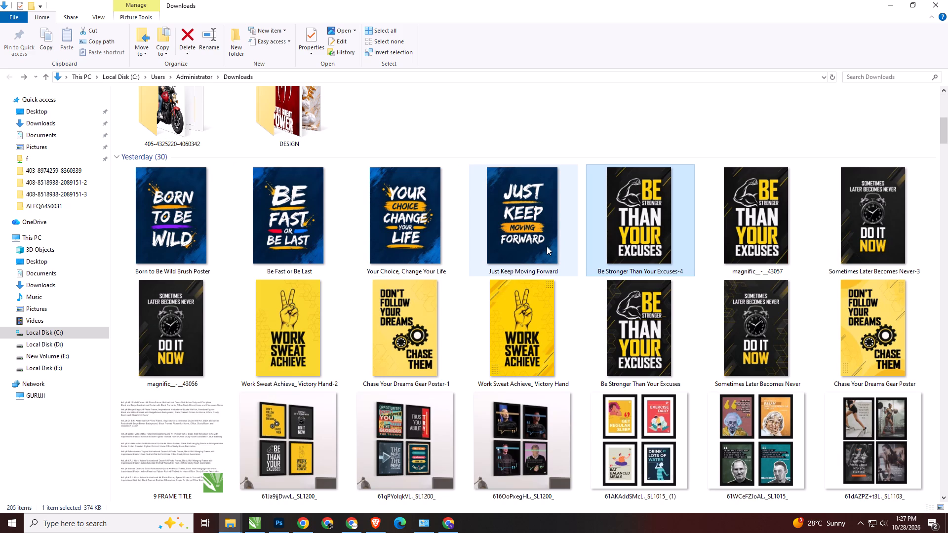
pyautogui.doubleClick(531, 243)
pyautogui.click(402, 237)
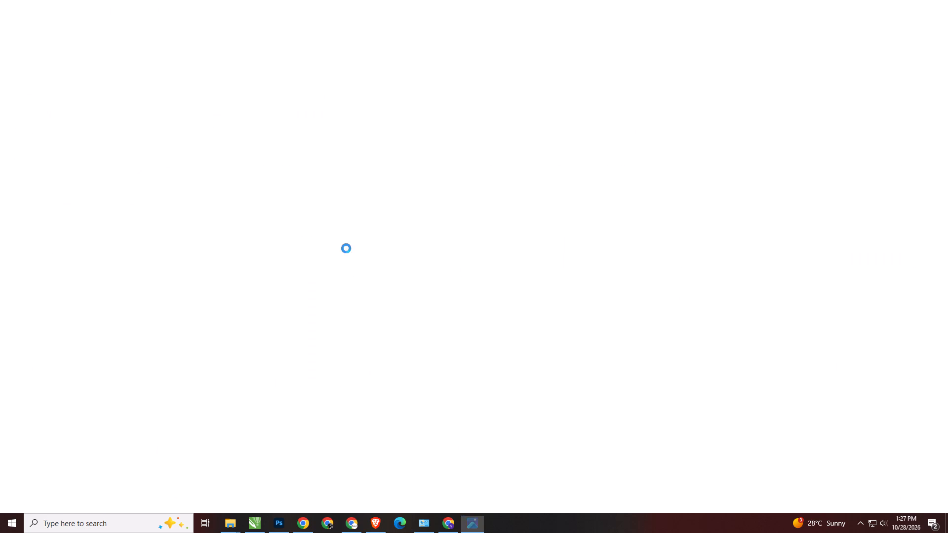
pyautogui.click(933, 18)
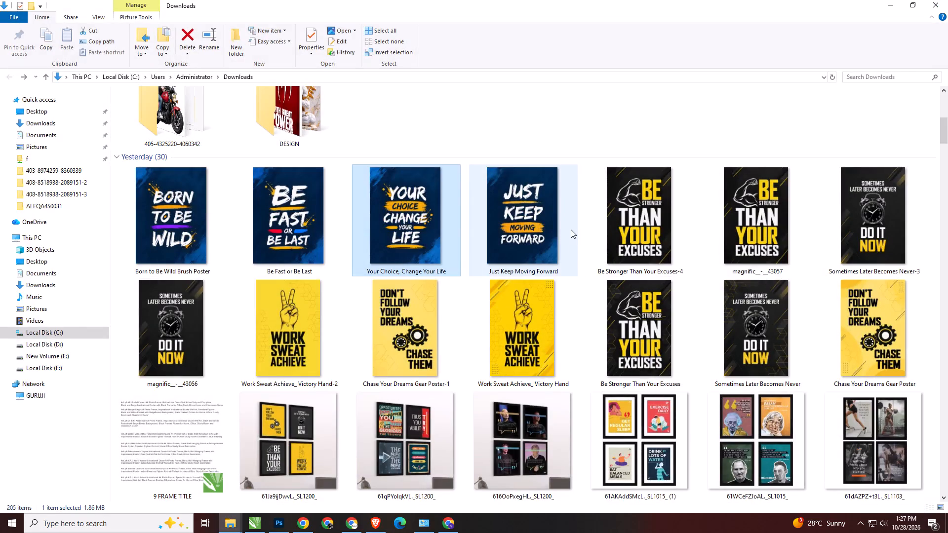
pyautogui.click(299, 228)
# Switch to Photoshop and duplicate the Born to Be Wild Brush Poster layer.
pyautogui.hotkey('alt', 'Tab')
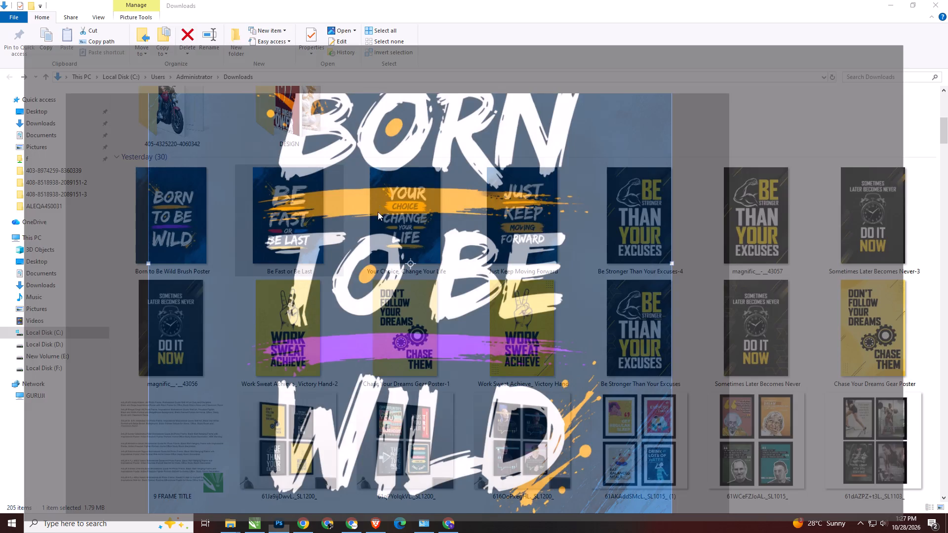
pyautogui.scroll(5, 487, 293)
pyautogui.press('space')
pyautogui.press('space')
pyautogui.press('space')
pyautogui.press('space')
pyautogui.press('space')
pyautogui.moveTo(454, 296); pyautogui.dragTo(464, 281)
pyautogui.scroll(3, 464, 281)
pyautogui.press('space')
pyautogui.click(464, 281)
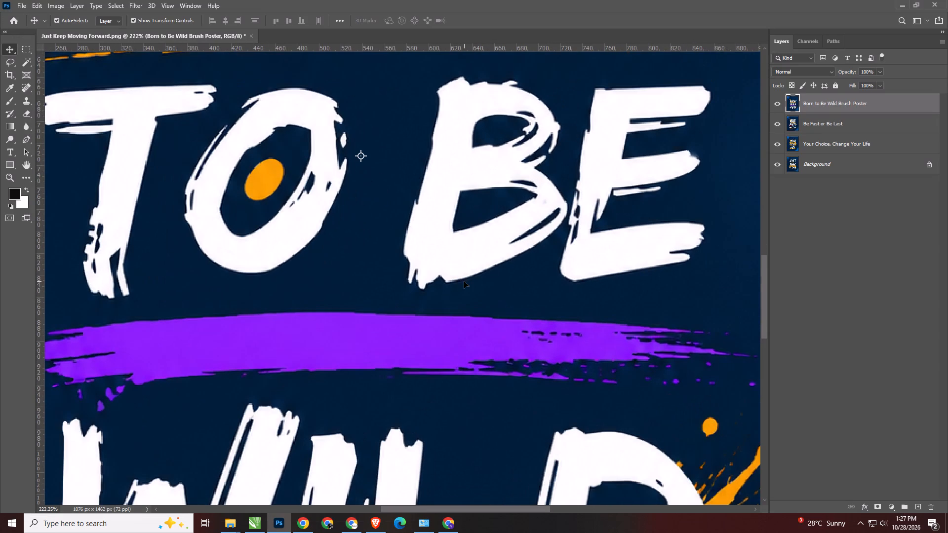
pyautogui.click(464, 281)
pyautogui.hotkey('ctrl', 'j')
# Lasso the whole purple brush stroke below TO BE with its splatters on the duplicate layer, remove it with Fill, and clear the selection.
pyautogui.scroll(-3, 487, 286)
pyautogui.press('space')
pyautogui.press('space')
pyautogui.press('space')
pyautogui.moveTo(470, 300); pyautogui.dragTo(523, 297)
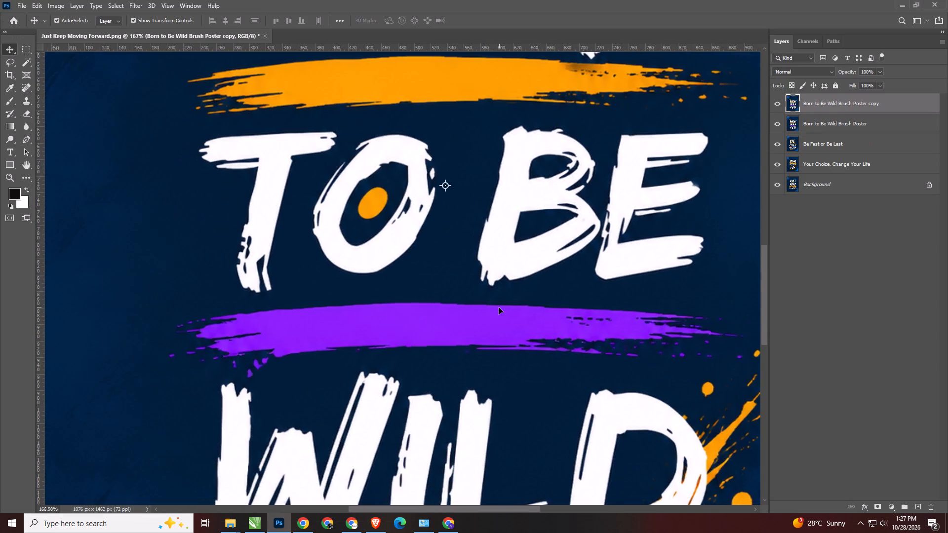
pyautogui.scroll(2, 499, 307)
pyautogui.press('space')
pyautogui.press('space')
pyautogui.press('space')
pyautogui.moveTo(493, 308); pyautogui.dragTo(496, 291)
pyautogui.press('l')
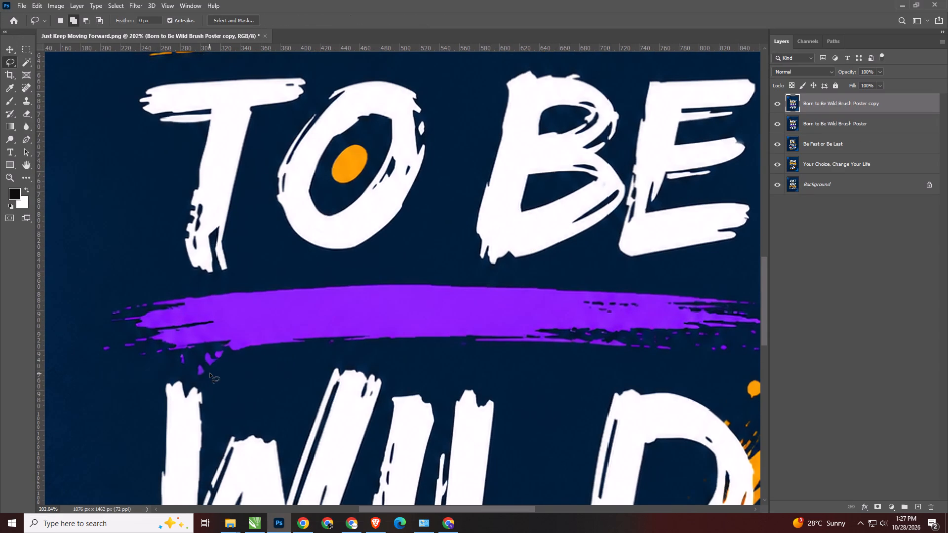
pyautogui.moveTo(211, 373); pyautogui.dragTo(101, 319)
pyautogui.moveTo(101, 319); pyautogui.dragTo(282, 350)
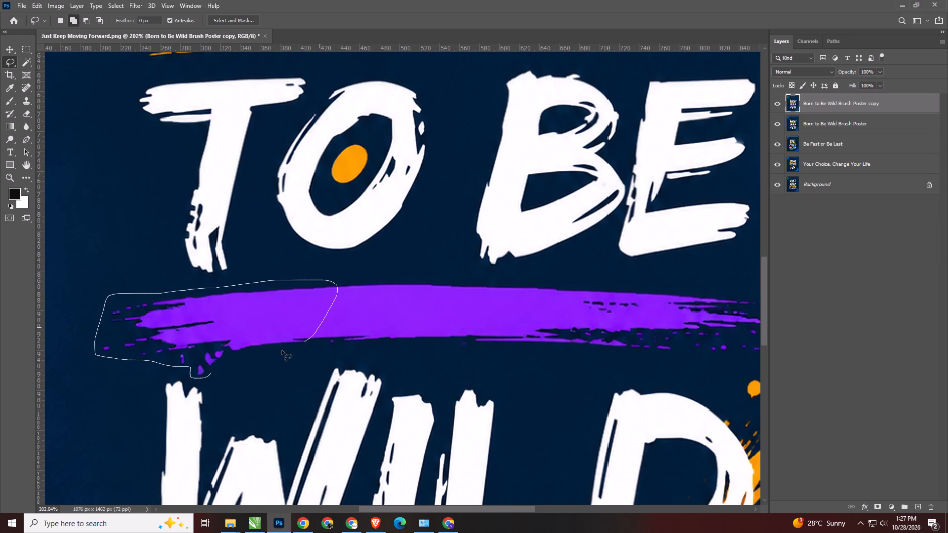
pyautogui.moveTo(282, 350); pyautogui.dragTo(239, 357)
pyautogui.press('space')
pyautogui.press('space')
pyautogui.press('space')
pyautogui.press('space')
pyautogui.press('space')
pyautogui.press('space')
pyautogui.press('space')
pyautogui.press('space')
pyautogui.press('space')
pyautogui.press('space')
pyautogui.press('space')
pyautogui.press('space')
pyautogui.moveTo(232, 358); pyautogui.dragTo(117, 361)
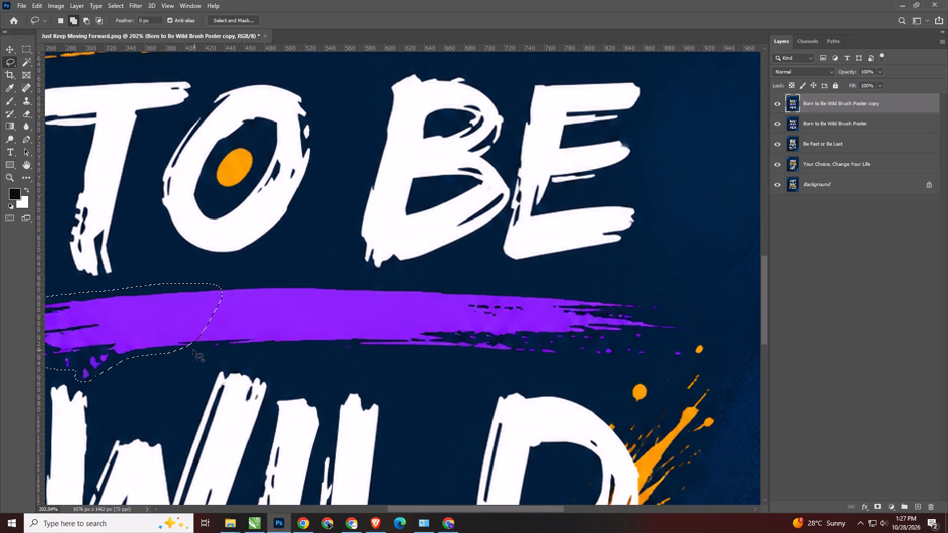
pyautogui.moveTo(170, 350); pyautogui.dragTo(516, 360)
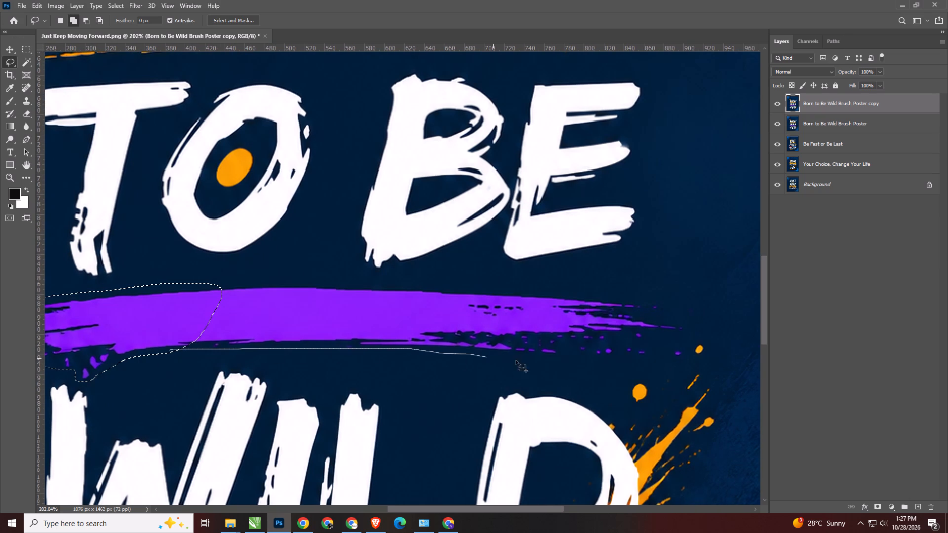
pyautogui.moveTo(516, 360); pyautogui.dragTo(448, 285)
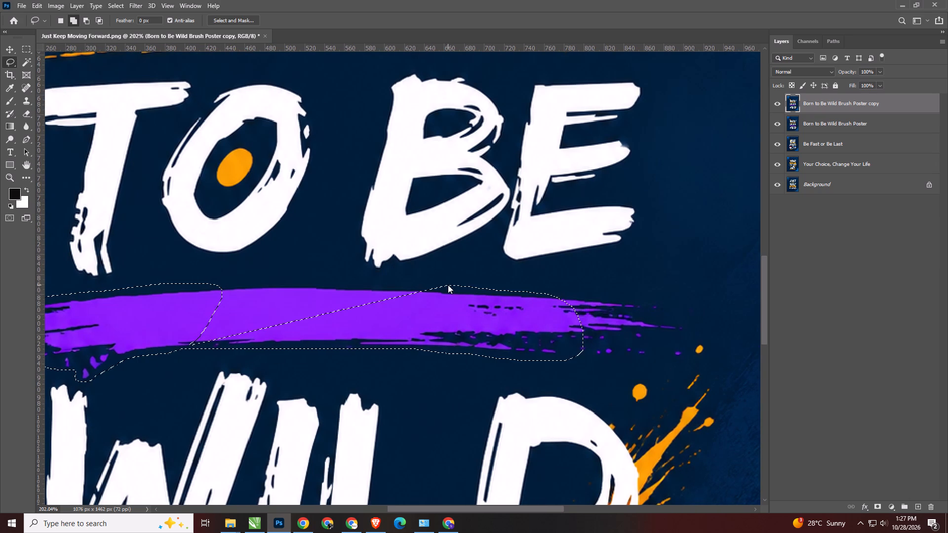
pyautogui.moveTo(192, 287); pyautogui.dragTo(345, 284)
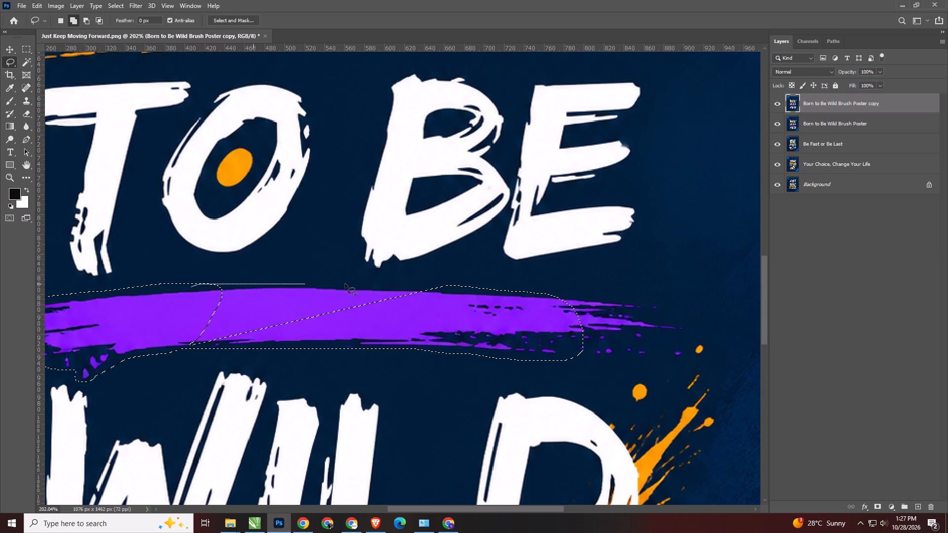
pyautogui.moveTo(345, 284); pyautogui.dragTo(196, 344)
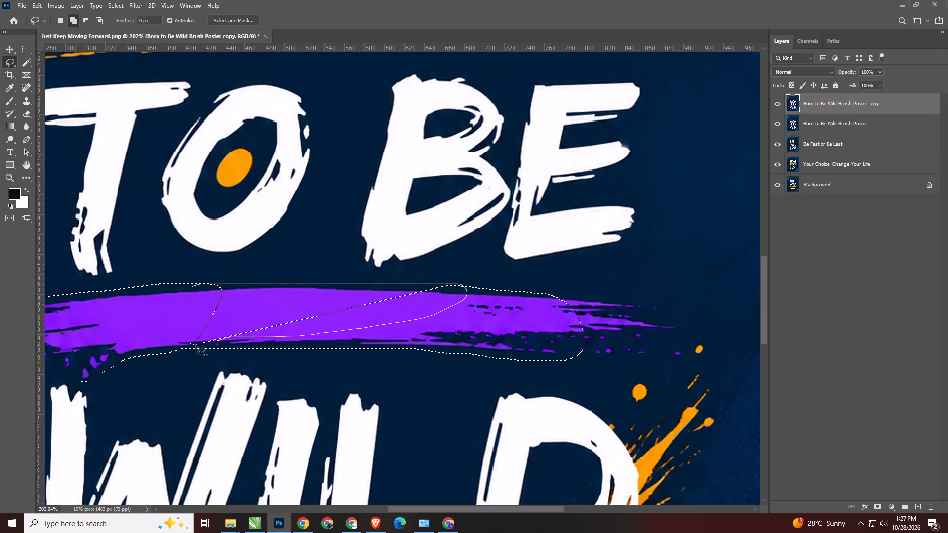
pyautogui.moveTo(196, 344); pyautogui.dragTo(183, 307)
pyautogui.press('space')
pyautogui.press('space')
pyautogui.press('space')
pyautogui.press('space')
pyautogui.press('space')
pyautogui.moveTo(573, 343); pyautogui.dragTo(309, 343)
pyautogui.scroll(1, 314, 359)
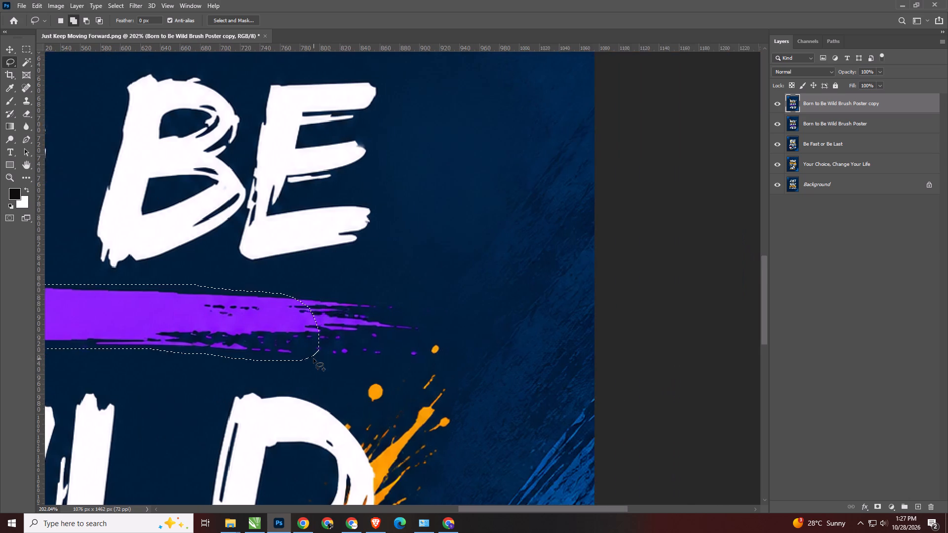
pyautogui.scroll(2, 314, 359)
pyautogui.moveTo(288, 356); pyautogui.dragTo(452, 355)
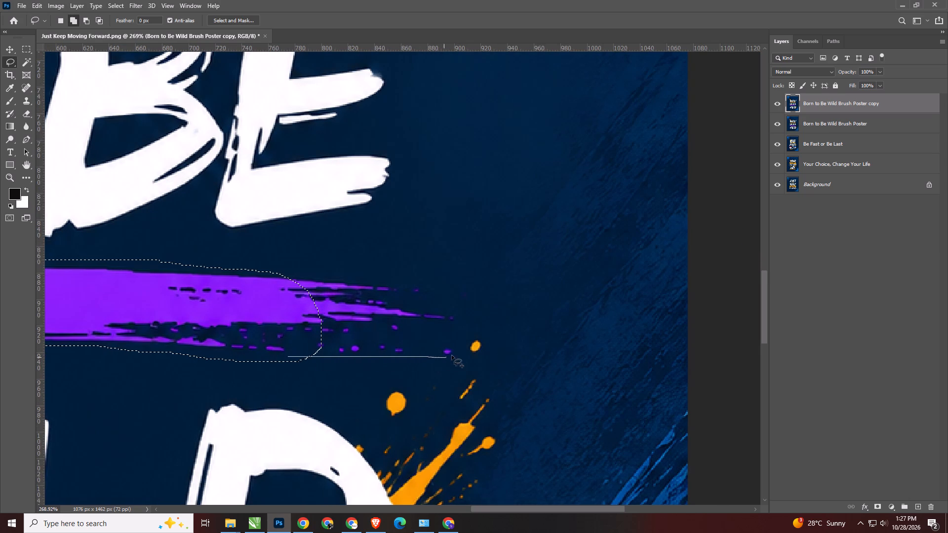
pyautogui.moveTo(452, 355); pyautogui.dragTo(443, 309)
pyautogui.moveTo(443, 309); pyautogui.dragTo(220, 279)
pyautogui.click(223, 294)
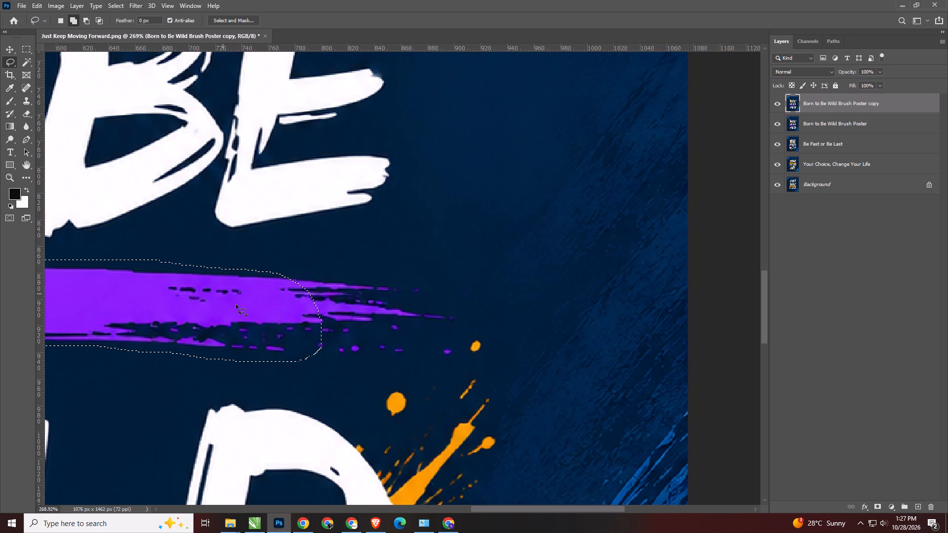
pyautogui.moveTo(228, 298); pyautogui.dragTo(264, 322)
pyautogui.scroll(-4, 403, 336)
pyautogui.press('space')
pyautogui.press('space')
pyautogui.press('space')
pyautogui.press('space')
pyautogui.moveTo(357, 321); pyautogui.dragTo(425, 332)
pyautogui.scroll(3, 442, 341)
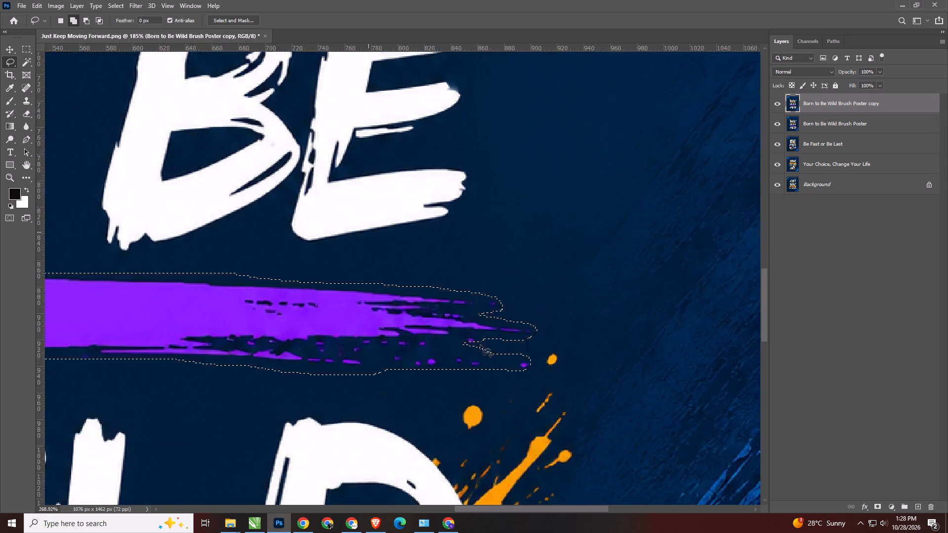
pyautogui.scroll(9, 480, 345)
pyautogui.moveTo(468, 331); pyautogui.dragTo(438, 326)
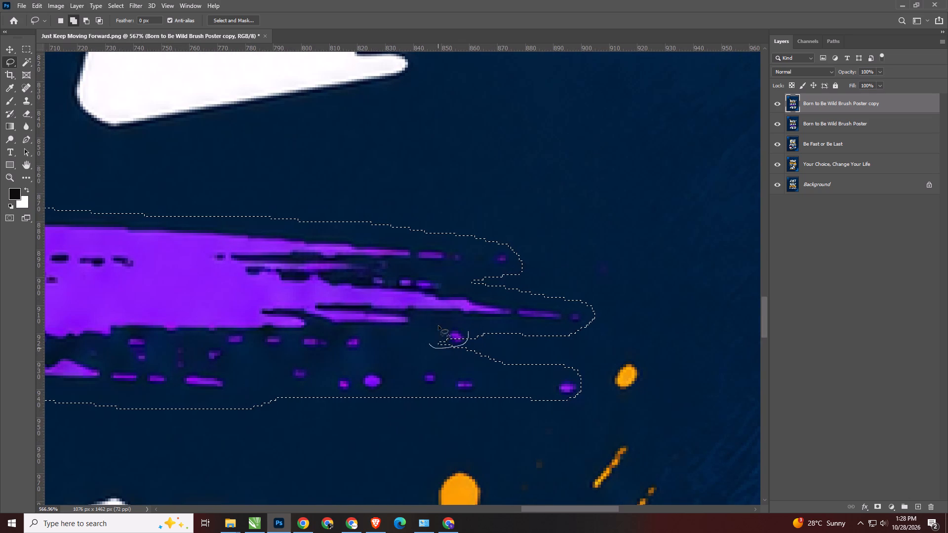
pyautogui.moveTo(438, 326); pyautogui.dragTo(459, 320)
pyautogui.moveTo(477, 335); pyautogui.dragTo(459, 357)
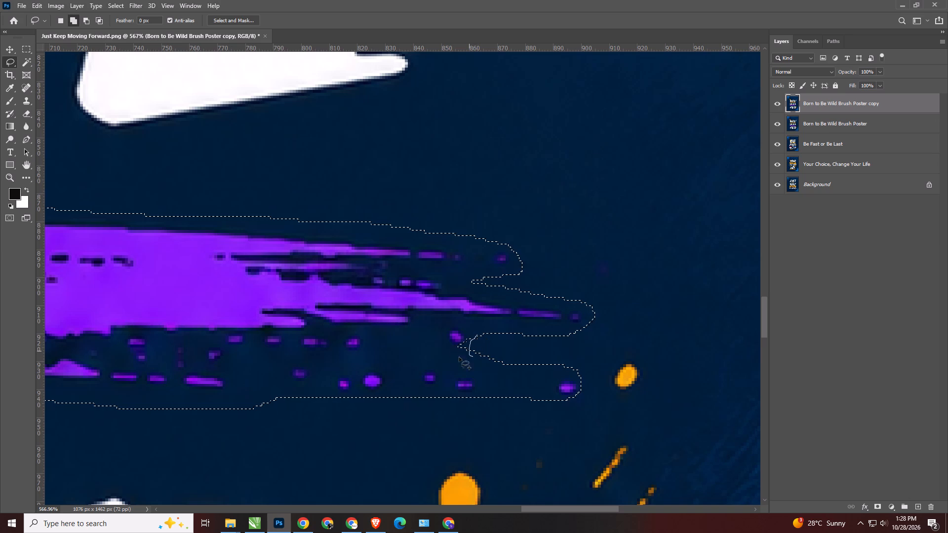
pyautogui.moveTo(459, 357); pyautogui.dragTo(467, 328)
pyautogui.scroll(-10, 448, 382)
pyautogui.scroll(-12, 453, 381)
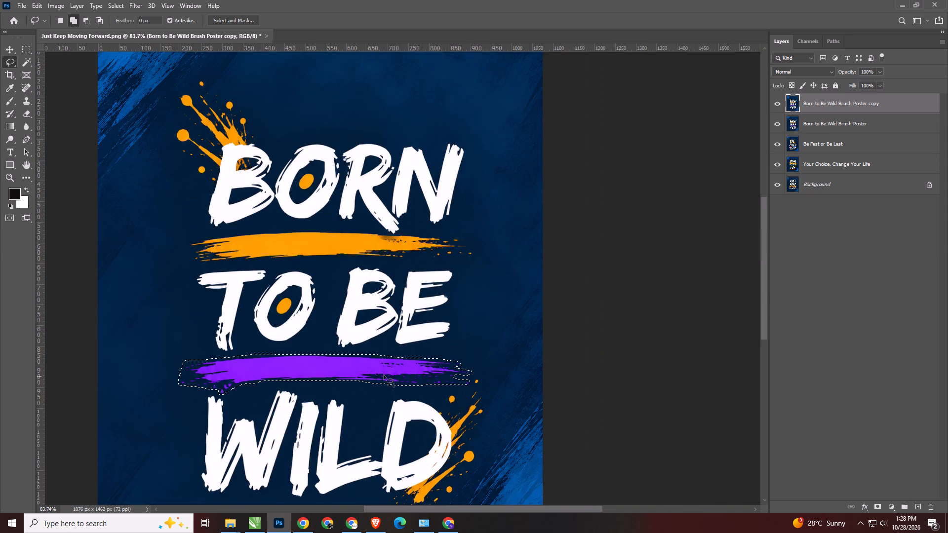
pyautogui.hotkey('shift', 'F5')
pyautogui.press('Return')
pyautogui.hotkey('ctrl', 'd')
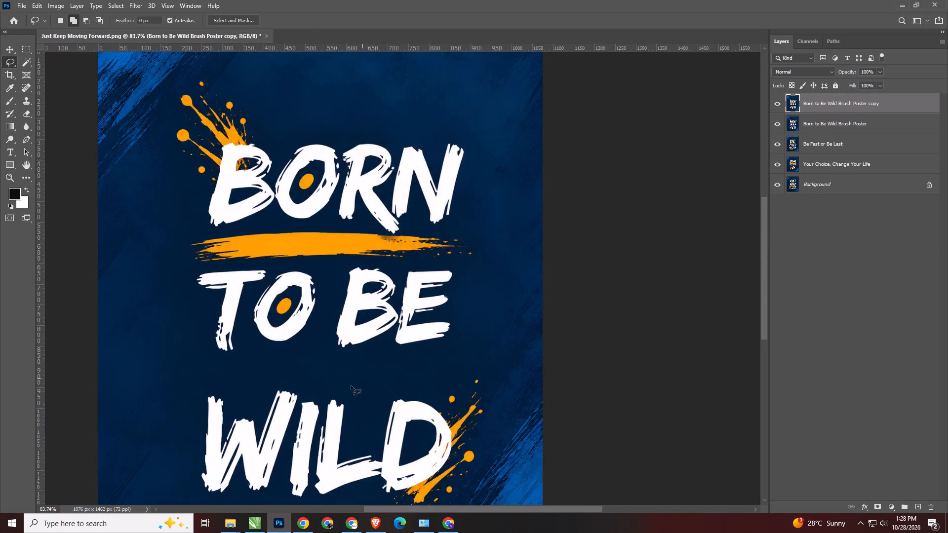
# Lasso the orange brush stroke between BORN and TO BE, including its right-end specks, and copy it to a new layer.
pyautogui.scroll(4, 305, 268)
pyautogui.press('space')
pyautogui.press('space')
pyautogui.press('space')
pyautogui.moveTo(209, 259); pyautogui.dragTo(248, 259)
pyautogui.scroll(3, 248, 259)
pyautogui.press('space')
pyautogui.click(248, 258)
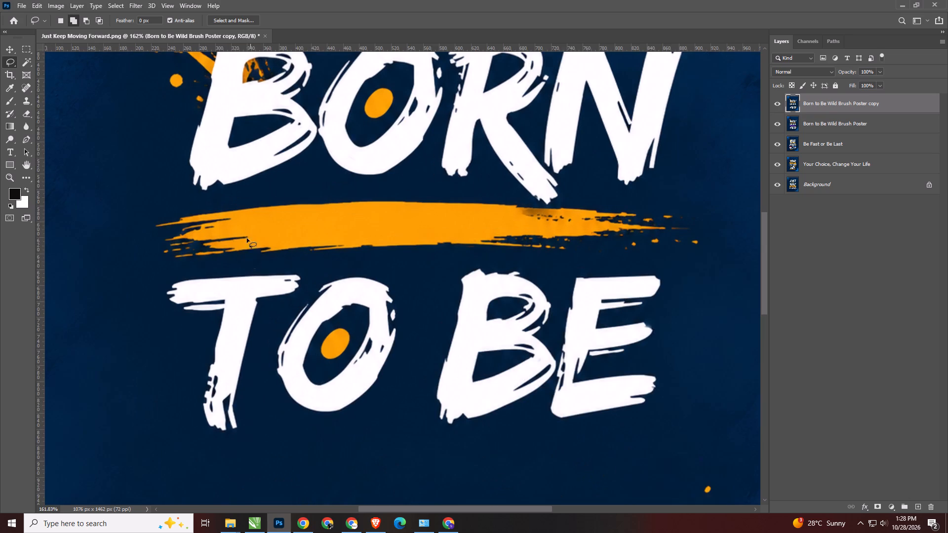
pyautogui.moveTo(219, 209); pyautogui.dragTo(152, 244)
pyautogui.moveTo(152, 244); pyautogui.dragTo(399, 255)
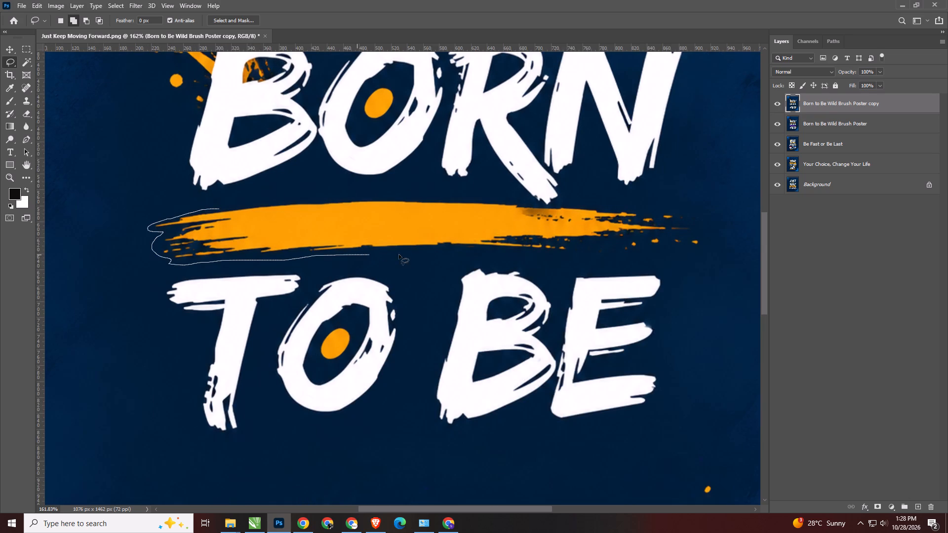
pyautogui.moveTo(399, 255); pyautogui.dragTo(589, 241)
pyautogui.moveTo(589, 241); pyautogui.dragTo(695, 221)
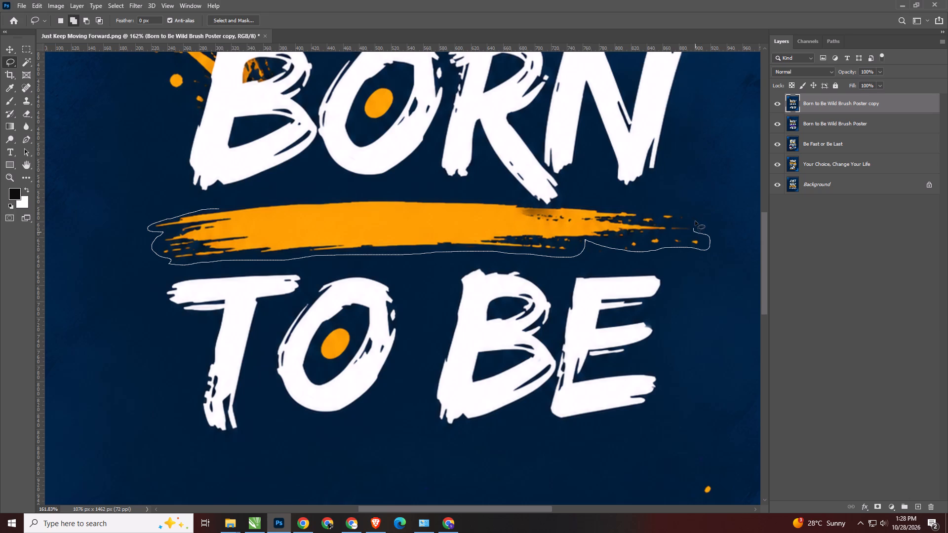
pyautogui.moveTo(695, 221); pyautogui.dragTo(557, 205)
pyautogui.moveTo(557, 205); pyautogui.dragTo(400, 196)
pyautogui.moveTo(400, 196); pyautogui.dragTo(209, 208)
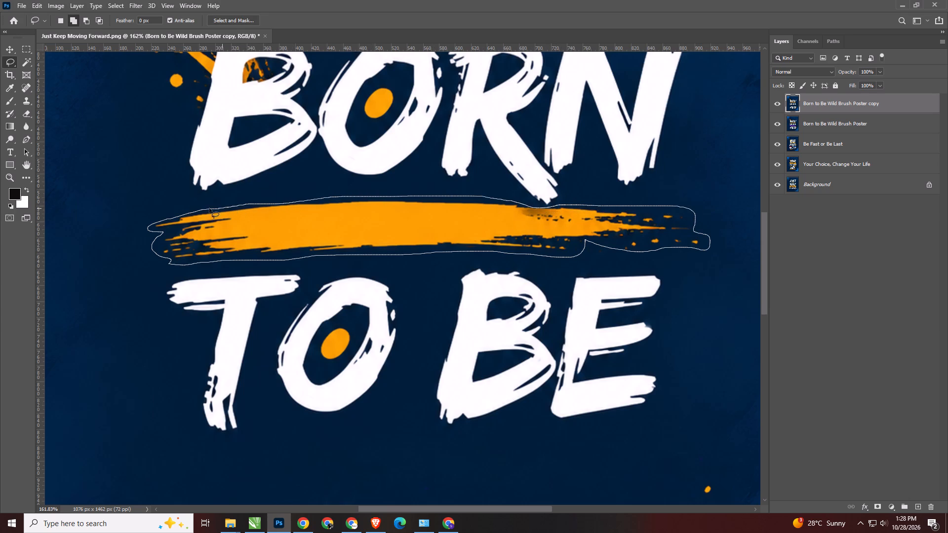
pyautogui.moveTo(209, 208); pyautogui.dragTo(236, 221)
pyautogui.hotkey('ctrl', 'j')
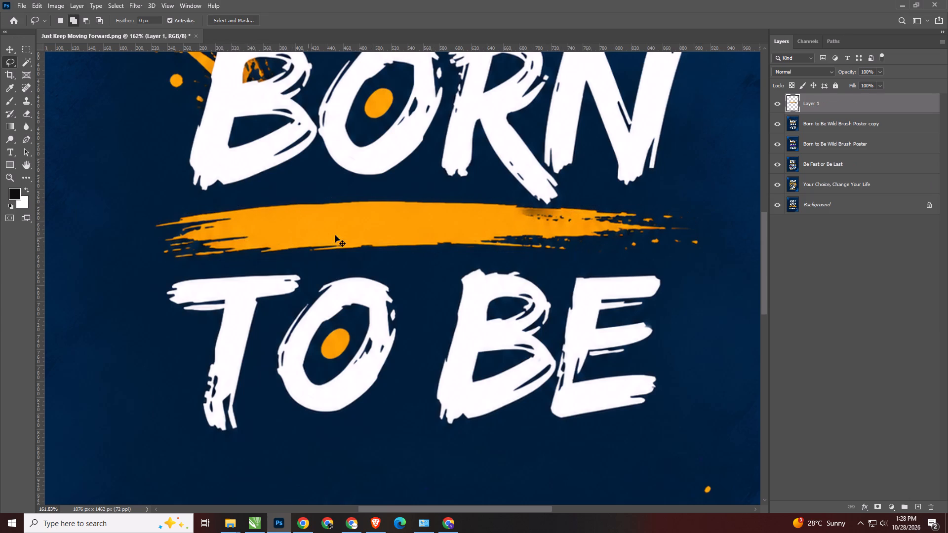
# Move the copied orange brush stroke straight down about 297 px into the gap between TO BE and WILD, fine-tuning its vertical position.
pyautogui.press('v')
pyautogui.scroll(-3, 395, 227)
pyautogui.press('space')
pyautogui.press('space')
pyautogui.press('space')
pyautogui.press('space')
pyautogui.press('space')
pyautogui.press('space')
pyautogui.press('space')
pyautogui.press('space')
pyautogui.moveTo(416, 285); pyautogui.dragTo(402, 251)
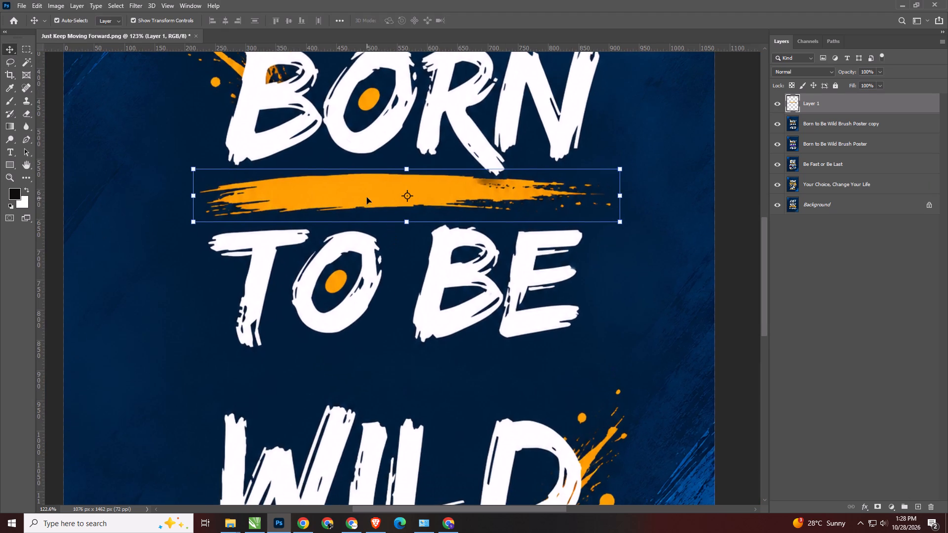
pyautogui.moveTo(367, 197); pyautogui.dragTo(364, 378)
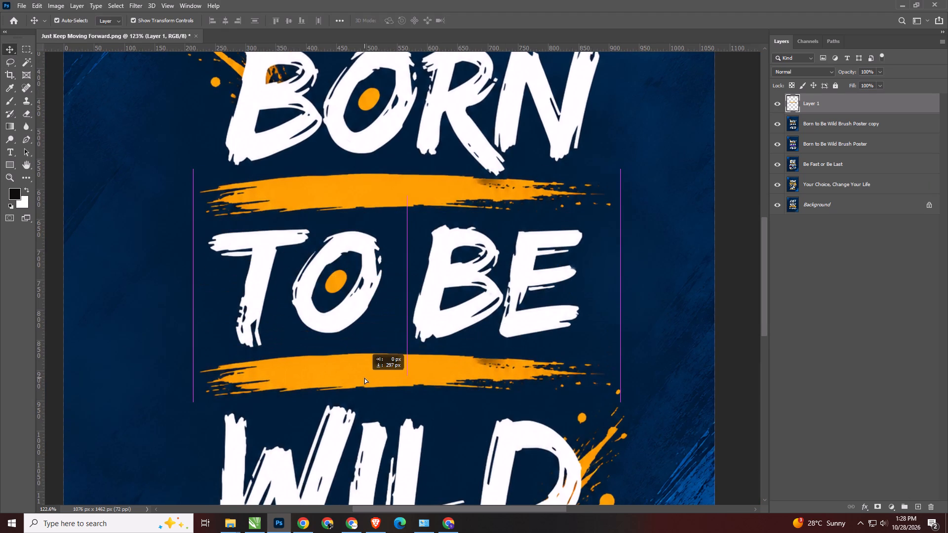
pyautogui.moveTo(364, 378); pyautogui.dragTo(366, 375)
pyautogui.click(366, 375)
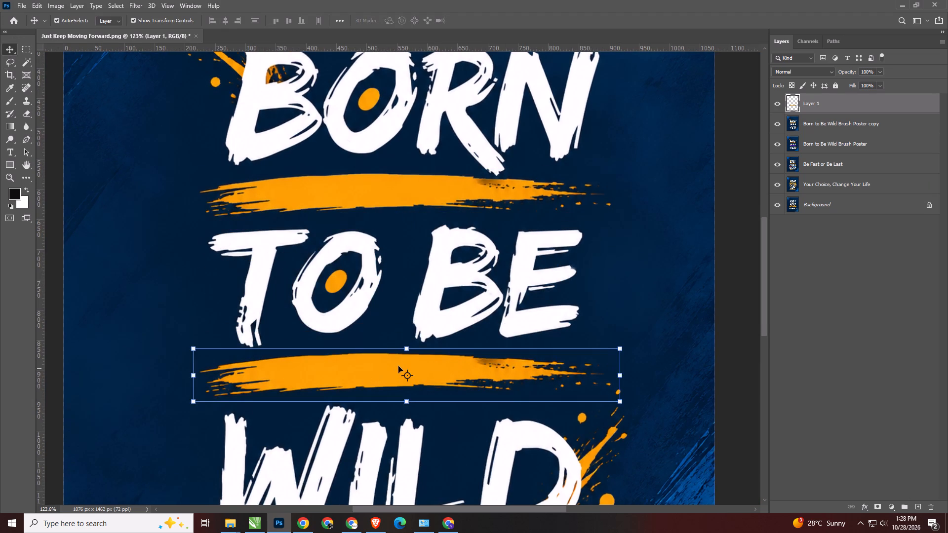
pyautogui.scroll(-6, 399, 366)
pyautogui.press('space')
pyautogui.press('space')
pyautogui.press('space')
pyautogui.press('space')
pyautogui.press('space')
pyautogui.press('space')
pyautogui.moveTo(492, 391); pyautogui.dragTo(461, 343)
pyautogui.click(694, 312)
pyautogui.scroll(5, 359, 326)
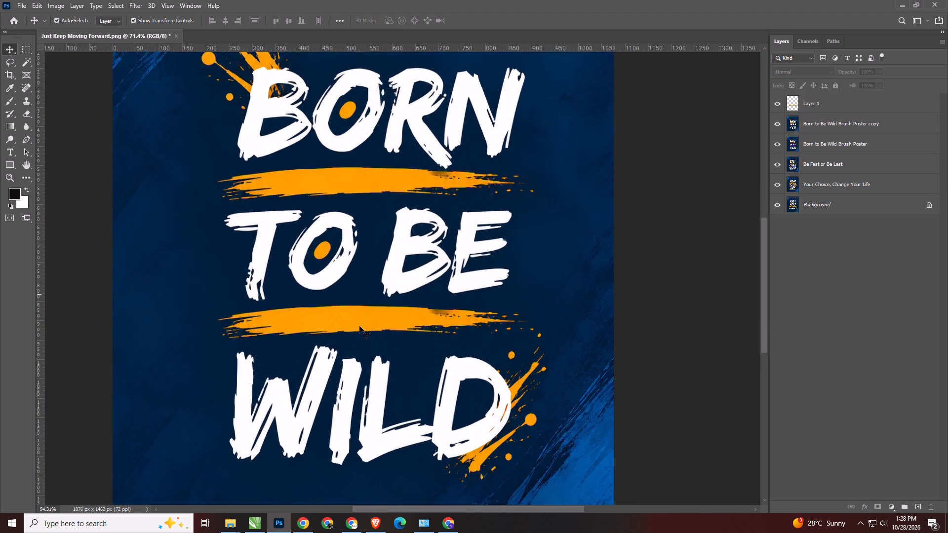
pyautogui.click(359, 319)
pyautogui.press('Down')
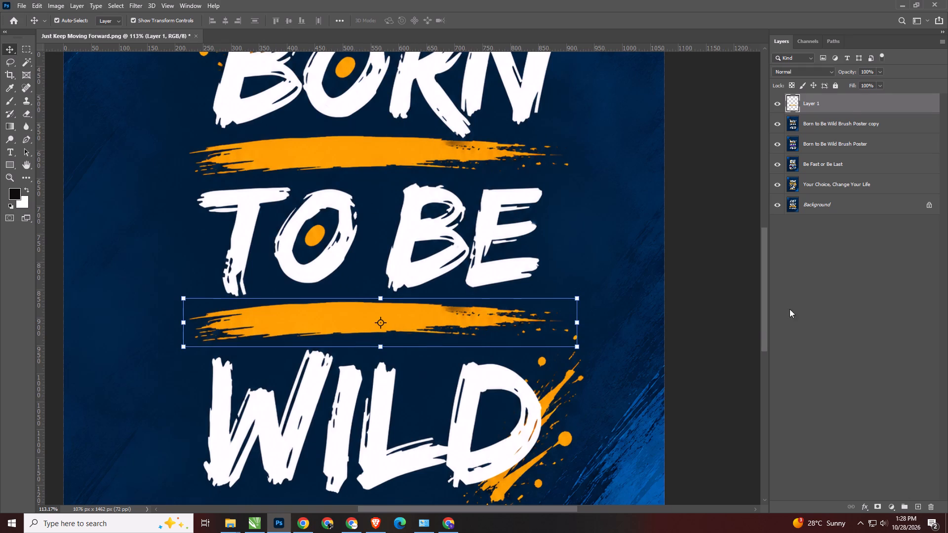
# Merge the orange stroke layer with the Born to Be Wild Brush Poster copy layer and deselect.
pyautogui.keyDown('shift'); pyautogui.click(829, 122); pyautogui.keyUp('shift')
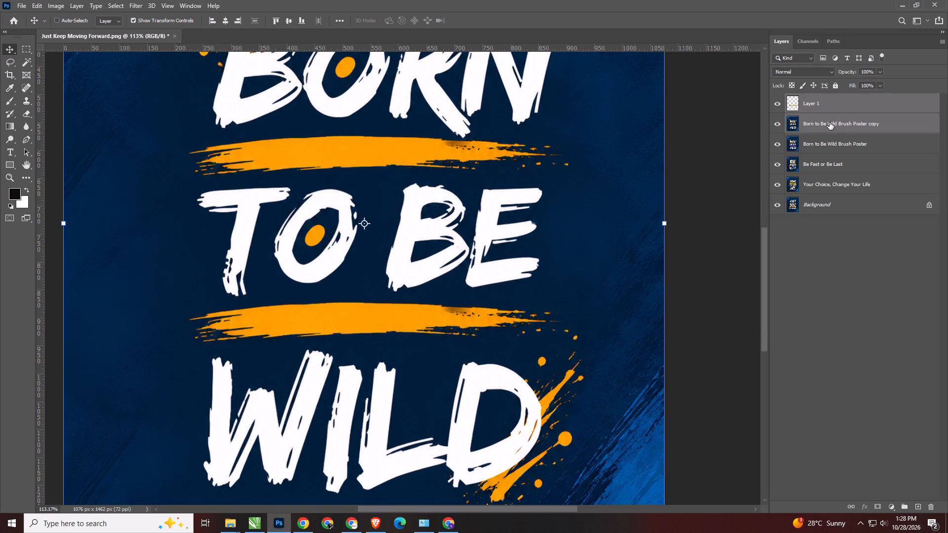
pyautogui.hotkey('ctrl', 'e')
pyautogui.click(698, 232)
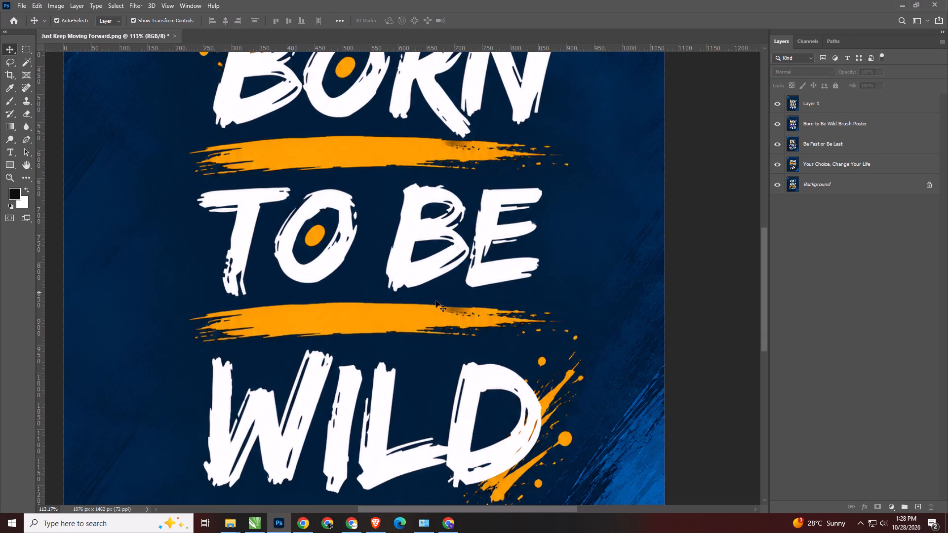
# Inspect the merged Born to Be Wild poster up close and as a whole, checking the new stroke above WILD.
pyautogui.scroll(-16, 248, 343)
pyautogui.press('space')
pyautogui.press('space')
pyautogui.press('space')
pyautogui.press('space')
pyautogui.press('space')
pyautogui.press('space')
pyautogui.moveTo(257, 329); pyautogui.dragTo(312, 319)
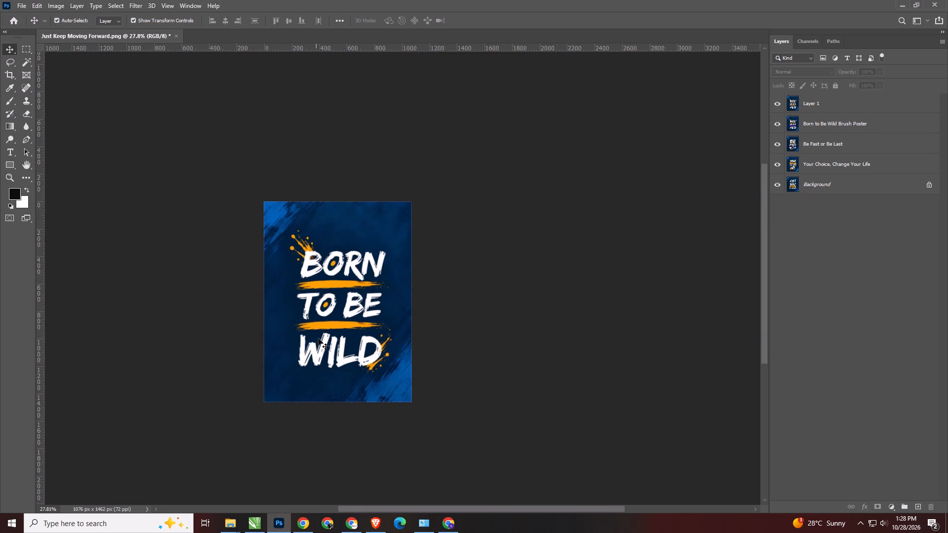
pyautogui.scroll(20, 318, 339)
pyautogui.scroll(12, 318, 339)
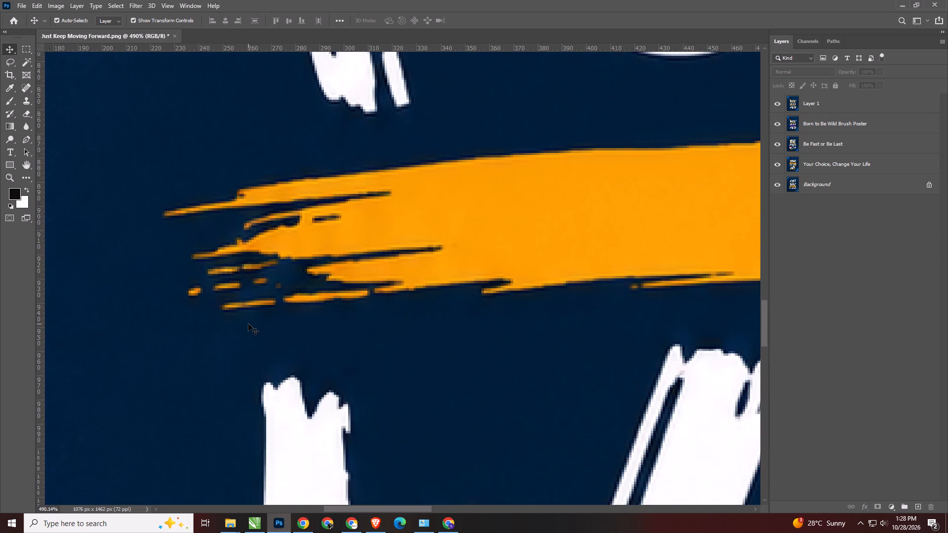
pyautogui.scroll(-10, 248, 324)
pyautogui.scroll(-6, 289, 322)
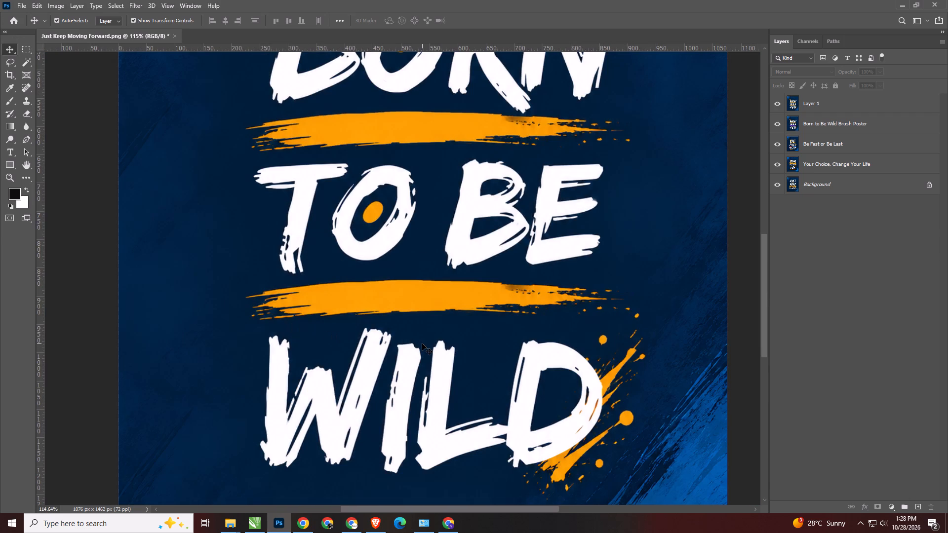
pyautogui.press('shift+super+s')
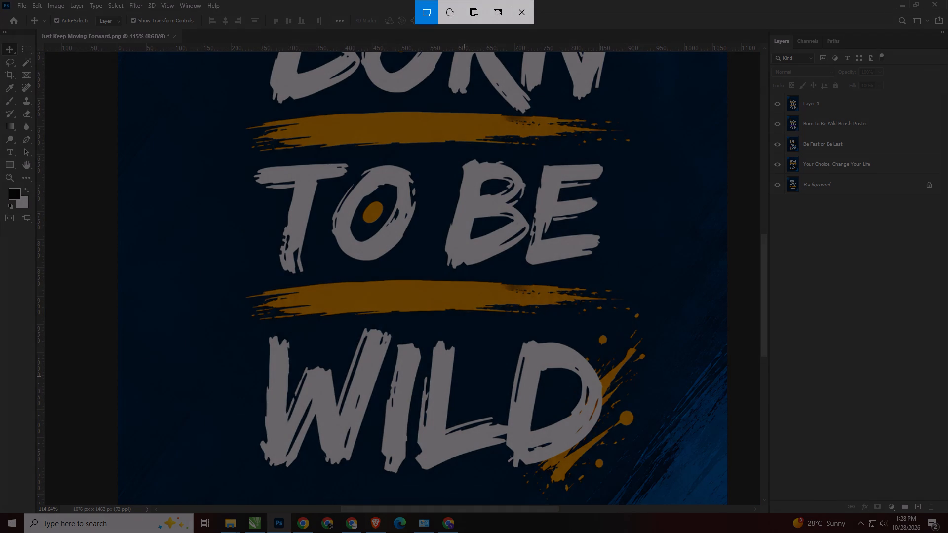
pyautogui.press('Escape')
pyautogui.scroll(-10, 410, 306)
pyautogui.press('space')
pyautogui.press('space')
pyautogui.press('space')
pyautogui.press('space')
pyautogui.press('space')
pyautogui.press('space')
pyautogui.press('space')
pyautogui.press('space')
pyautogui.moveTo(432, 320); pyautogui.dragTo(436, 302)
pyautogui.scroll(1, 449, 320)
pyautogui.press('space')
pyautogui.press('space')
pyautogui.press('space')
pyautogui.press('space')
pyautogui.press('space')
pyautogui.press('space')
pyautogui.press('space')
pyautogui.press('space')
pyautogui.press('space')
pyautogui.press('space')
pyautogui.press('space')
pyautogui.press('space')
pyautogui.press('space')
pyautogui.press('space')
pyautogui.press('space')
pyautogui.press('space')
pyautogui.press('space')
pyautogui.press('space')
pyautogui.press('space')
pyautogui.press('space')
pyautogui.moveTo(454, 301); pyautogui.dragTo(450, 330)
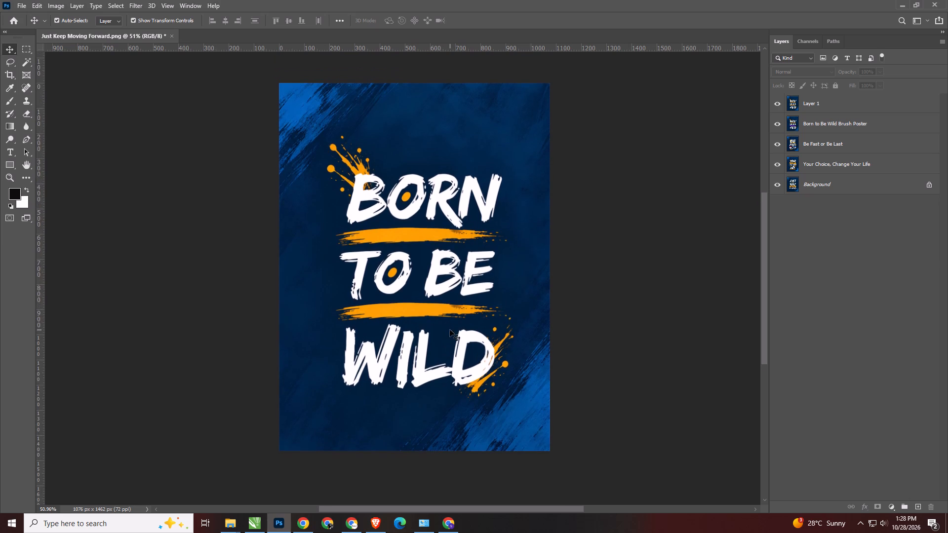
pyautogui.scroll(-1, 450, 330)
pyautogui.press('space')
pyautogui.doubleClick(453, 331)
pyautogui.scroll(1, 453, 331)
pyautogui.press('space')
pyautogui.click(453, 331)
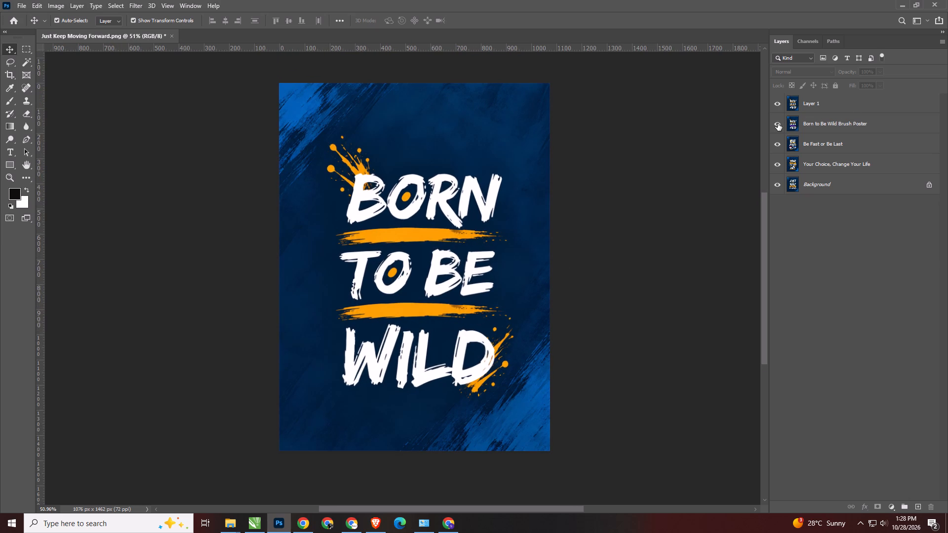
# Compare the merged Layer 1 with the original beneath it, and delete the original Born to Be Wild Brush Poster layer.
pyautogui.click(778, 106)
pyautogui.click(778, 106)
pyautogui.click(778, 106)
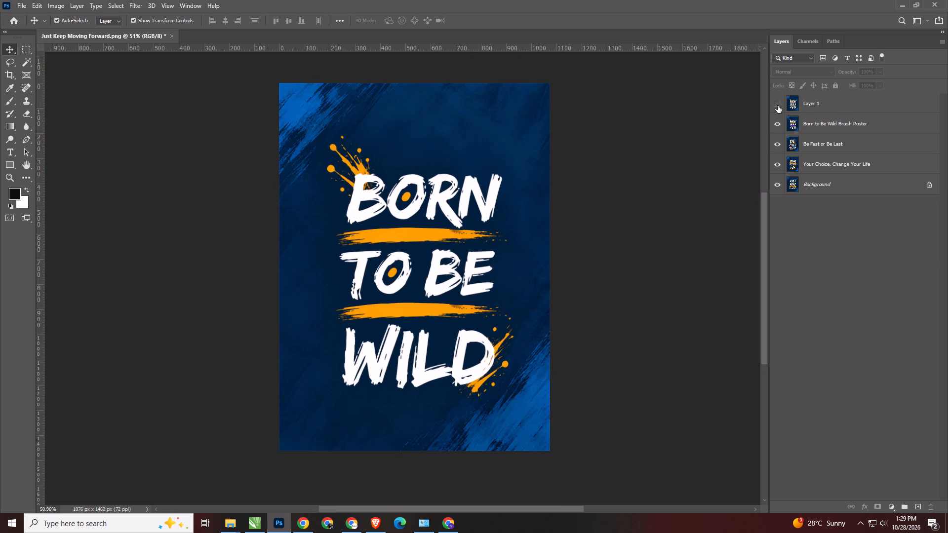
pyautogui.click(778, 106)
pyautogui.click(826, 123)
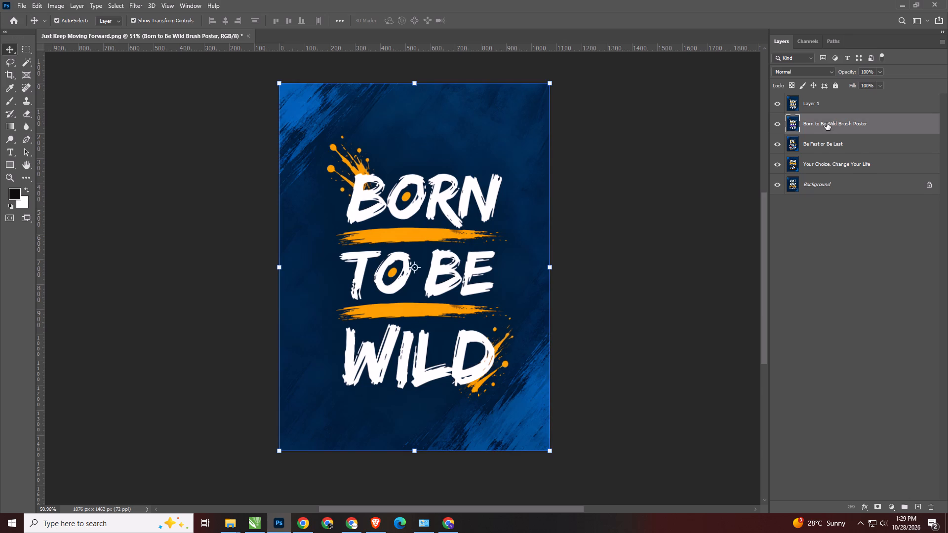
pyautogui.press('Delete')
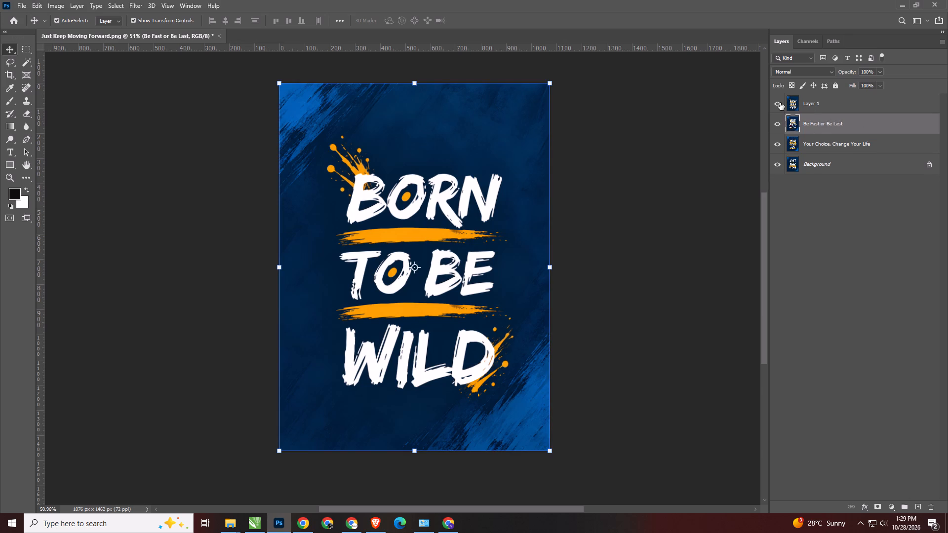
# Hide Layer 1 to reveal the Be Fast or Be Last poster and clear the layer selection.
pyautogui.click(780, 103)
pyautogui.click(639, 301)
# Examine the Be Fast or Be Last poster's yellow, red and blue brush strokes and lettering, up close and overall.
pyautogui.scroll(10, 346, 337)
pyautogui.press('space')
pyautogui.press('space')
pyautogui.press('space')
pyautogui.press('space')
pyautogui.press('space')
pyautogui.press('space')
pyautogui.press('space')
pyautogui.press('space')
pyautogui.press('space')
pyautogui.press('space')
pyautogui.press('space')
pyautogui.press('space')
pyautogui.press('space')
pyautogui.press('space')
pyautogui.press('space')
pyautogui.press('space')
pyautogui.press('space')
pyautogui.press('space')
pyautogui.press('space')
pyautogui.press('space')
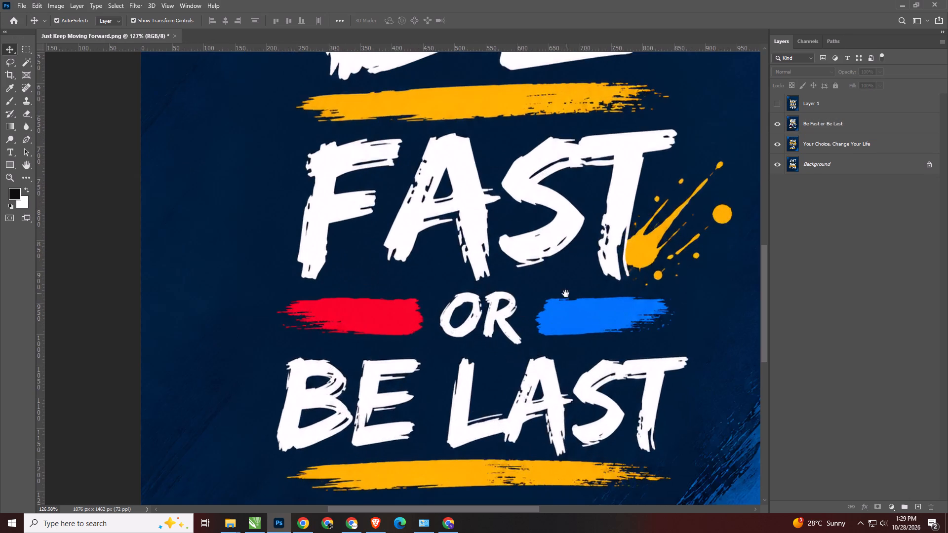
pyautogui.moveTo(565, 295); pyautogui.dragTo(453, 322)
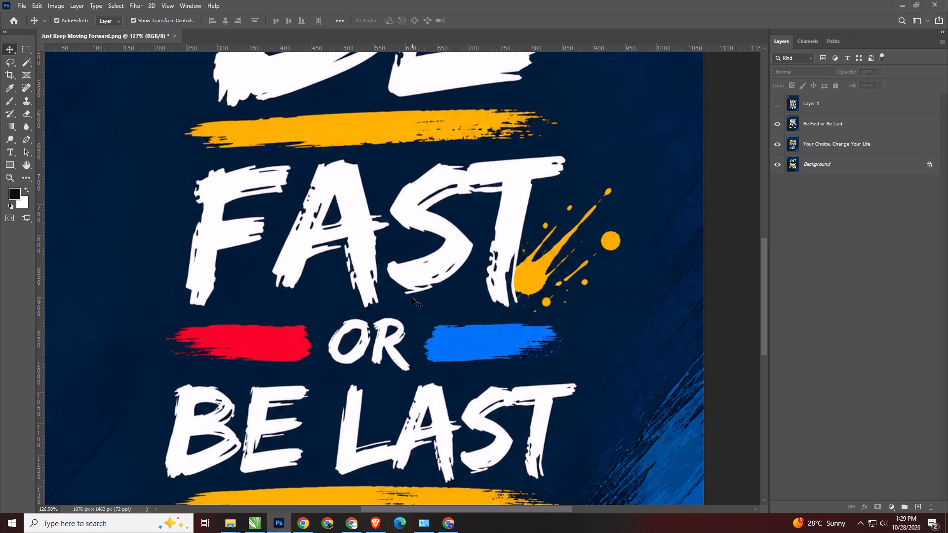
pyautogui.scroll(-5, 411, 265)
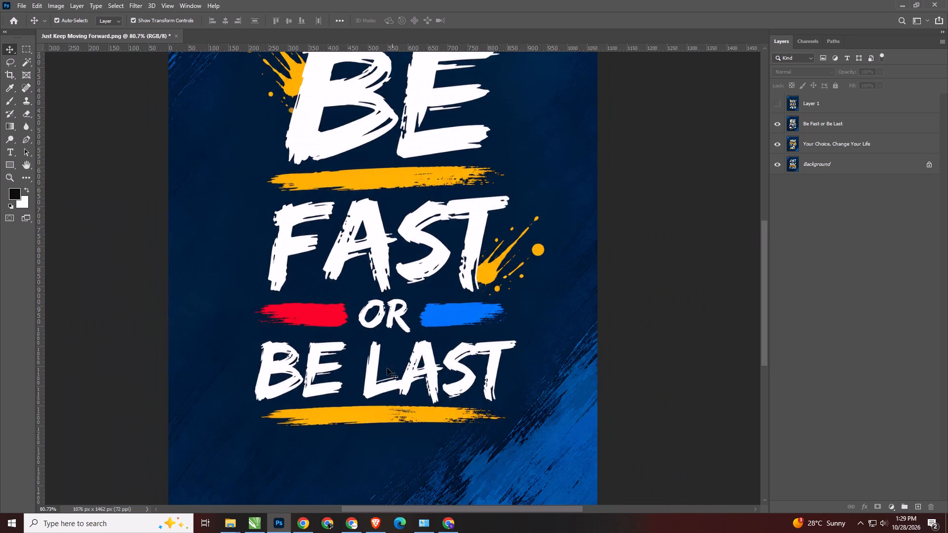
pyautogui.scroll(4, 384, 413)
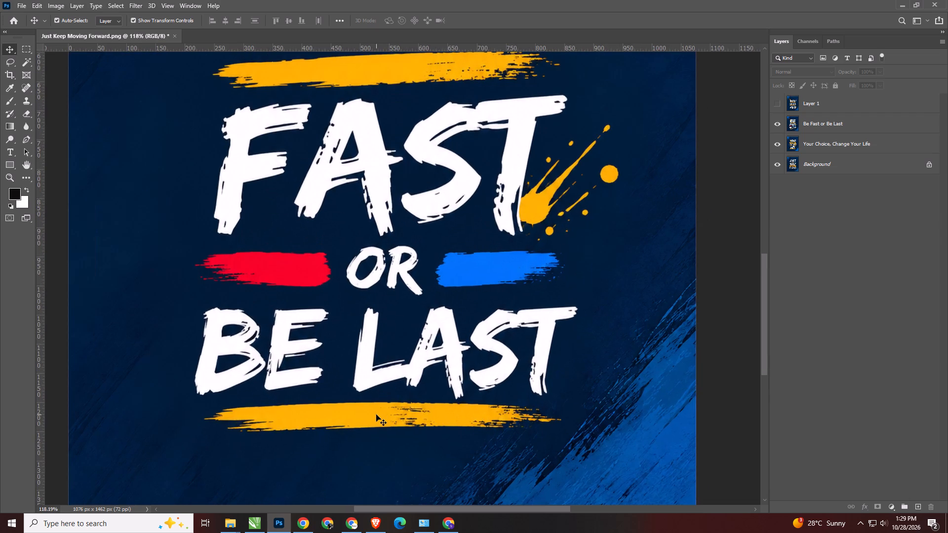
pyautogui.scroll(2, 376, 415)
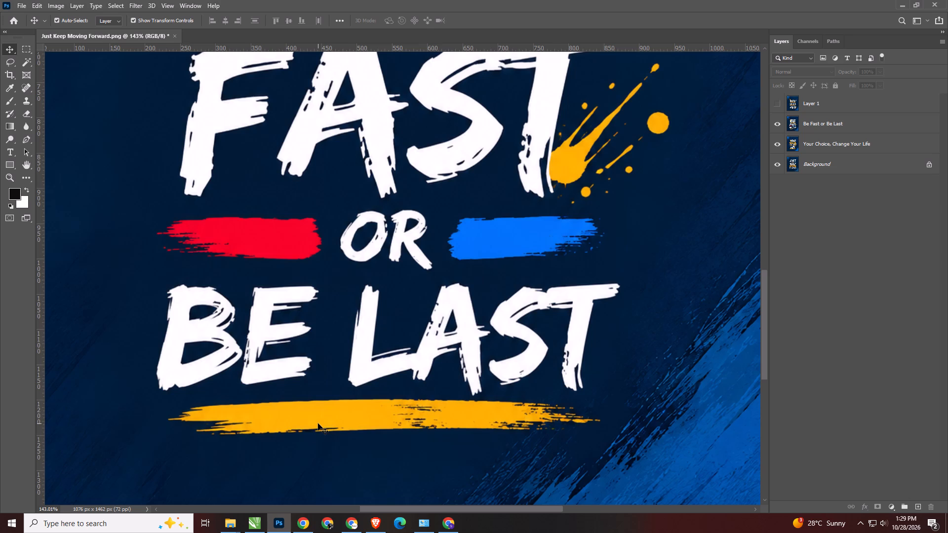
pyautogui.scroll(-3, 347, 426)
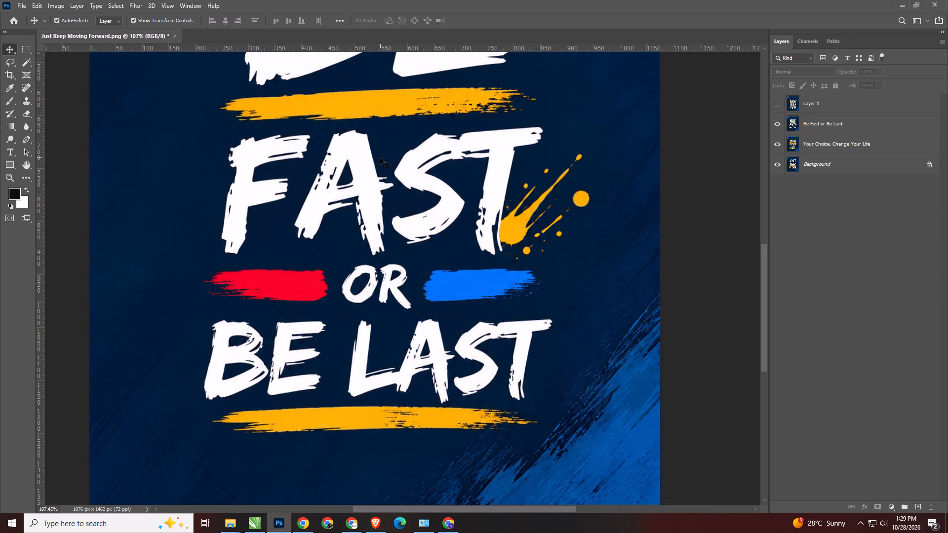
pyautogui.scroll(2, 349, 401)
pyautogui.press('space')
pyautogui.press('space')
pyautogui.press('space')
pyautogui.press('space')
pyautogui.press('space')
pyautogui.press('space')
pyautogui.press('space')
pyautogui.press('space')
pyautogui.press('space')
pyautogui.press('space')
pyautogui.moveTo(337, 446); pyautogui.dragTo(371, 392)
pyautogui.scroll(3, 355, 385)
pyautogui.press('space')
pyautogui.press('space')
pyautogui.press('space')
pyautogui.press('space')
pyautogui.press('space')
pyautogui.press('space')
pyautogui.press('space')
pyautogui.press('space')
pyautogui.press('space')
pyautogui.press('space')
pyautogui.press('space')
pyautogui.press('space')
pyautogui.press('space')
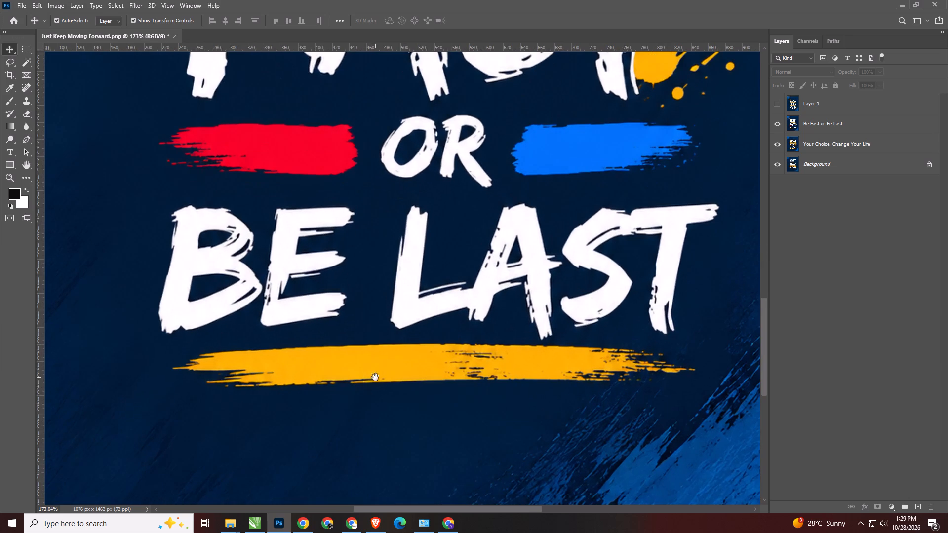
pyautogui.moveTo(375, 378); pyautogui.dragTo(373, 403)
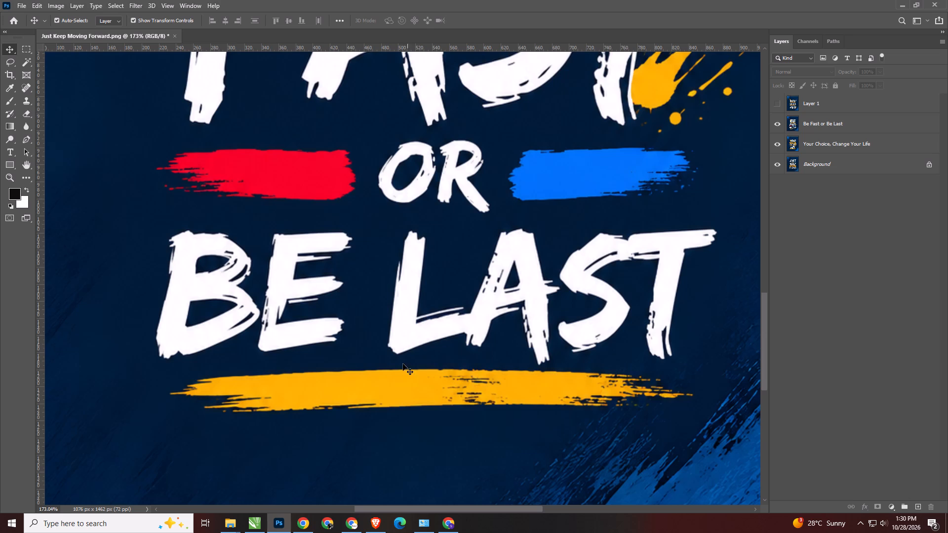
pyautogui.scroll(-7, 378, 434)
pyautogui.scroll(4, 432, 134)
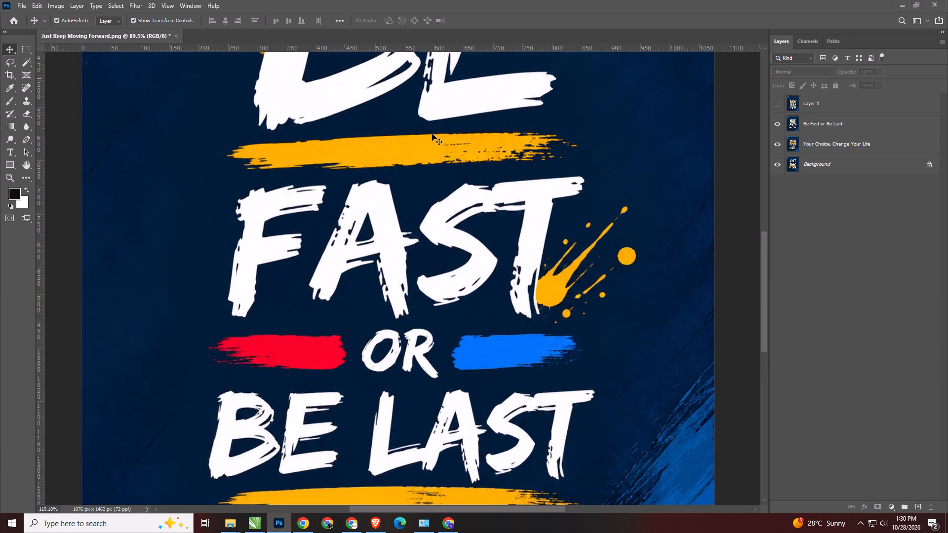
pyautogui.scroll(-5, 410, 232)
pyautogui.scroll(-4, 405, 274)
pyautogui.scroll(3, 374, 343)
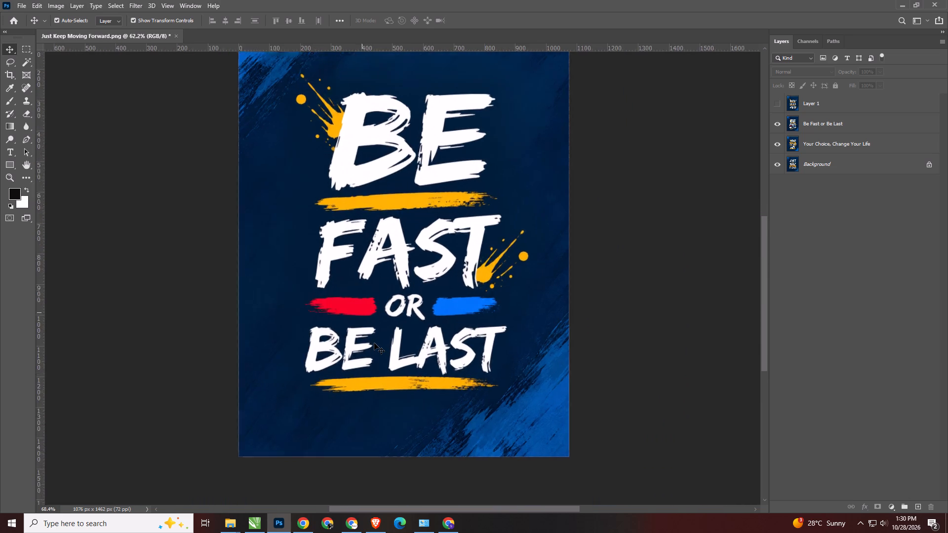
pyautogui.scroll(1, 374, 343)
pyautogui.scroll(11, 324, 265)
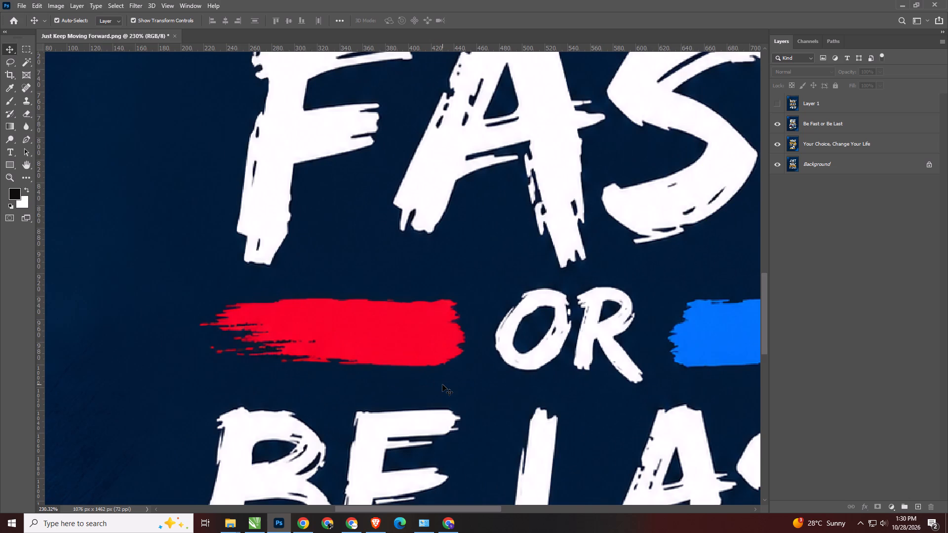
pyautogui.scroll(-9, 386, 362)
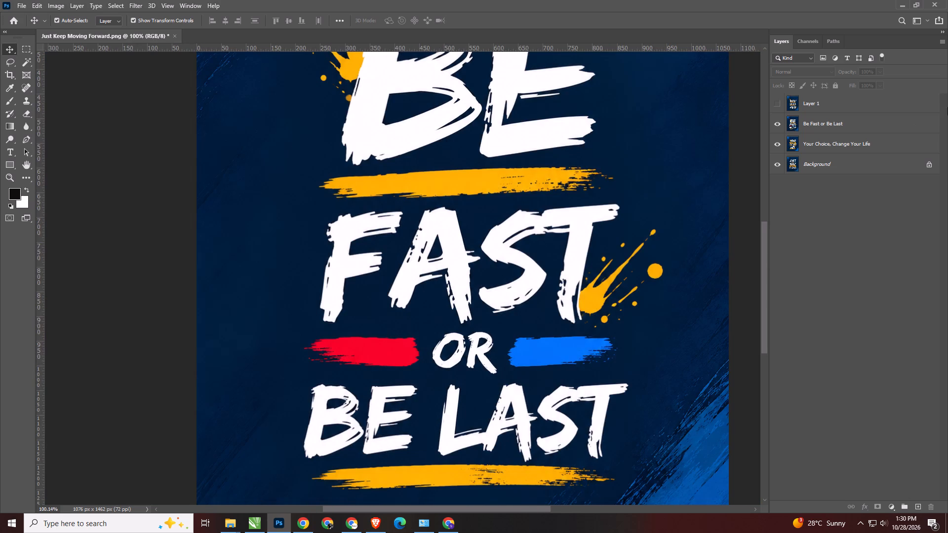
# Lasso the tapered half of the yellow stroke above FAST and copy it from Be Fast or Be Last to a new layer.
pyautogui.scroll(9, 366, 174)
pyautogui.press('space')
pyautogui.press('space')
pyautogui.press('space')
pyautogui.press('space')
pyautogui.press('space')
pyautogui.press('space')
pyautogui.press('space')
pyautogui.press('space')
pyautogui.press('space')
pyautogui.moveTo(423, 208); pyautogui.dragTo(420, 201)
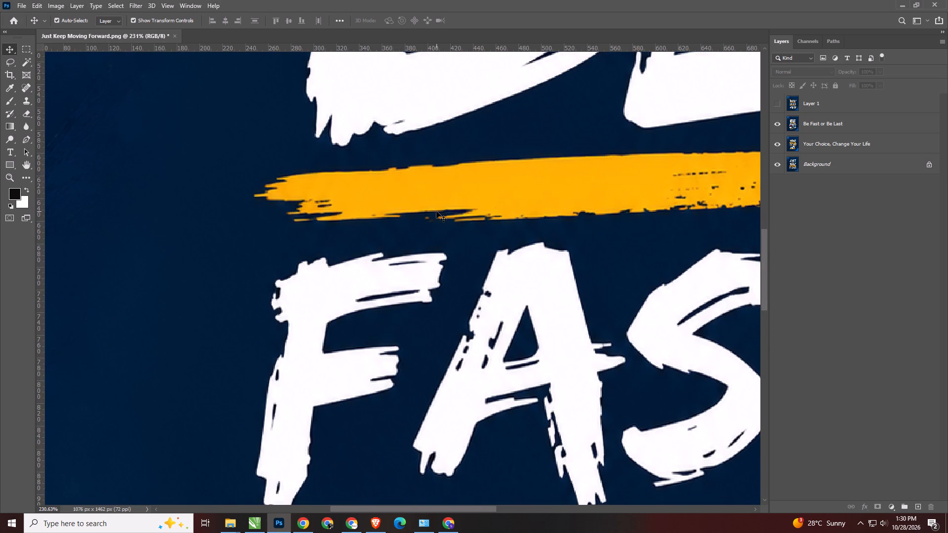
pyautogui.press('l')
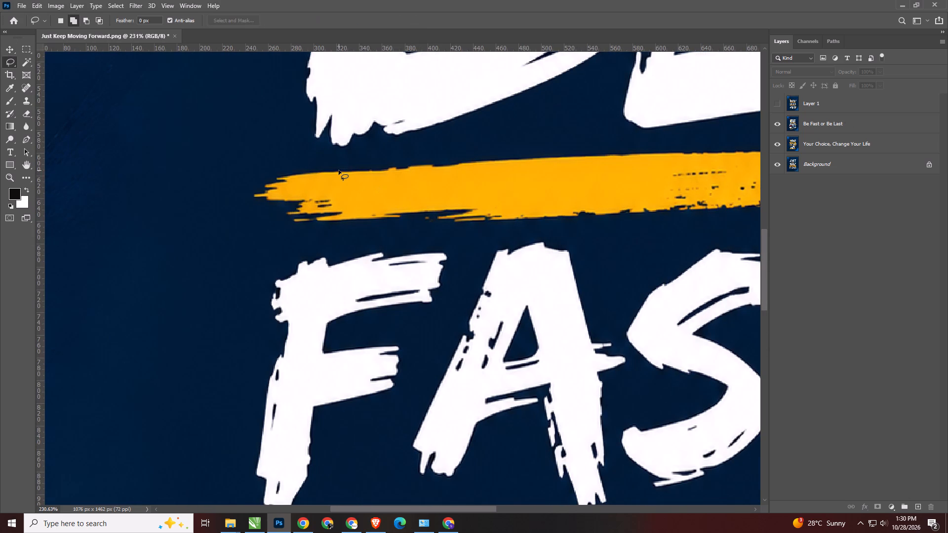
pyautogui.moveTo(335, 170); pyautogui.dragTo(292, 174)
pyautogui.moveTo(291, 174); pyautogui.dragTo(283, 175)
pyautogui.moveTo(283, 175); pyautogui.dragTo(255, 183)
pyautogui.moveTo(250, 188); pyautogui.dragTo(436, 230)
pyautogui.moveTo(436, 230); pyautogui.dragTo(395, 157)
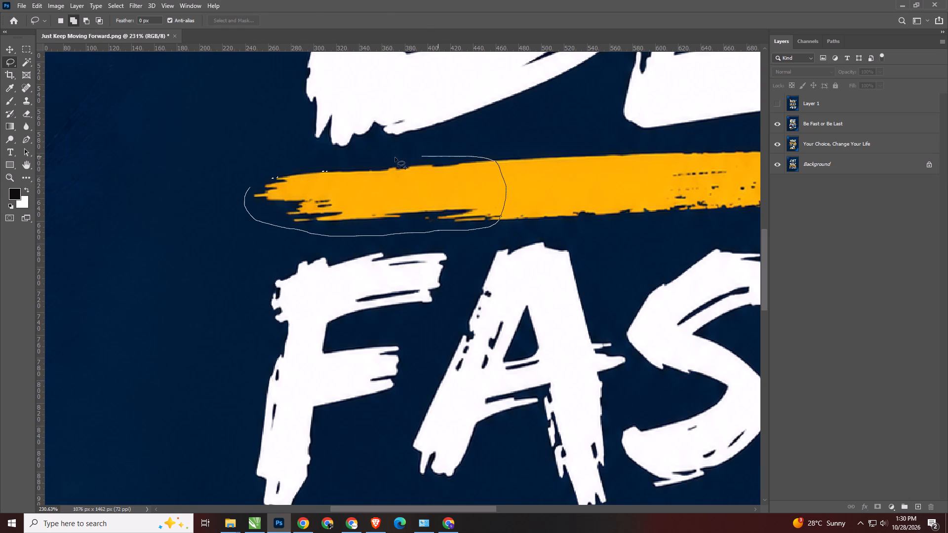
pyautogui.moveTo(395, 157); pyautogui.dragTo(256, 184)
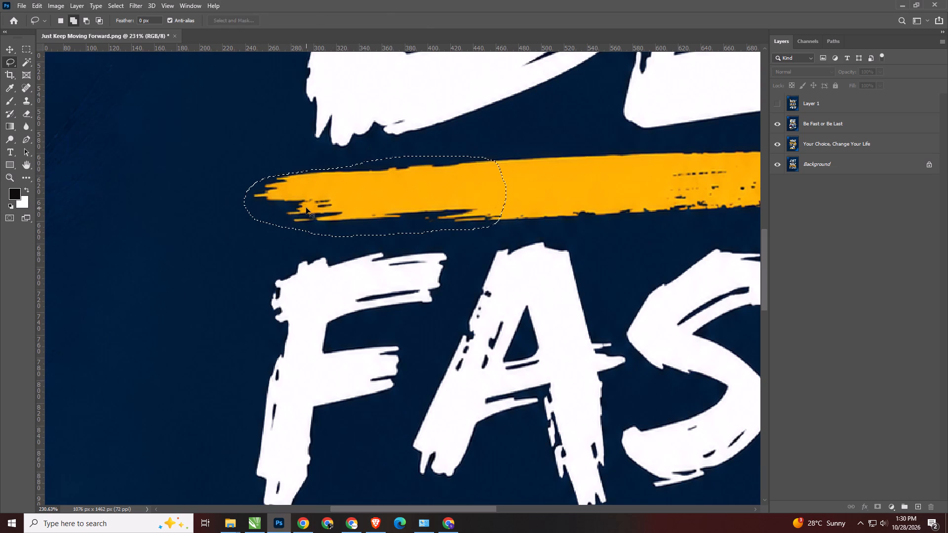
pyautogui.hotkey('ctrl', 'j')
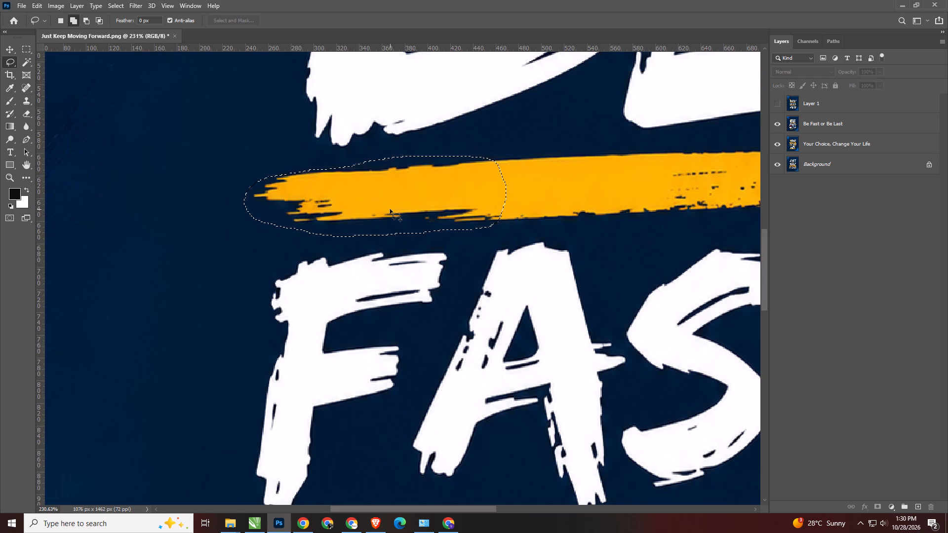
pyautogui.click(863, 120)
pyautogui.hotkey('ctrl', 'j')
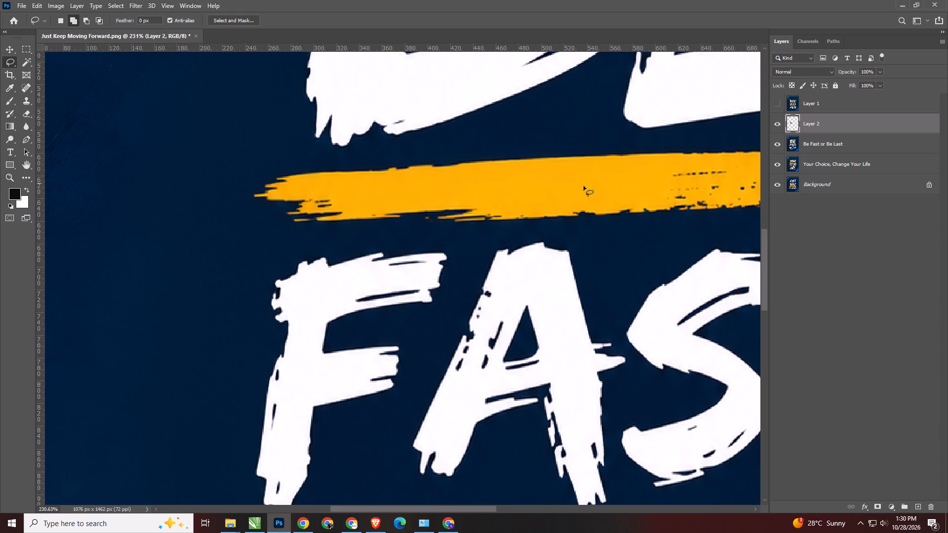
# Move the copied yellow stroke piece down over the red brush stroke beside OR.
pyautogui.press('v')
pyautogui.scroll(-5, 458, 195)
pyautogui.press('space')
pyautogui.press('space')
pyautogui.press('space')
pyautogui.press('space')
pyautogui.press('space')
pyautogui.press('space')
pyautogui.moveTo(426, 255); pyautogui.dragTo(406, 196)
pyautogui.moveTo(432, 140); pyautogui.dragTo(431, 153)
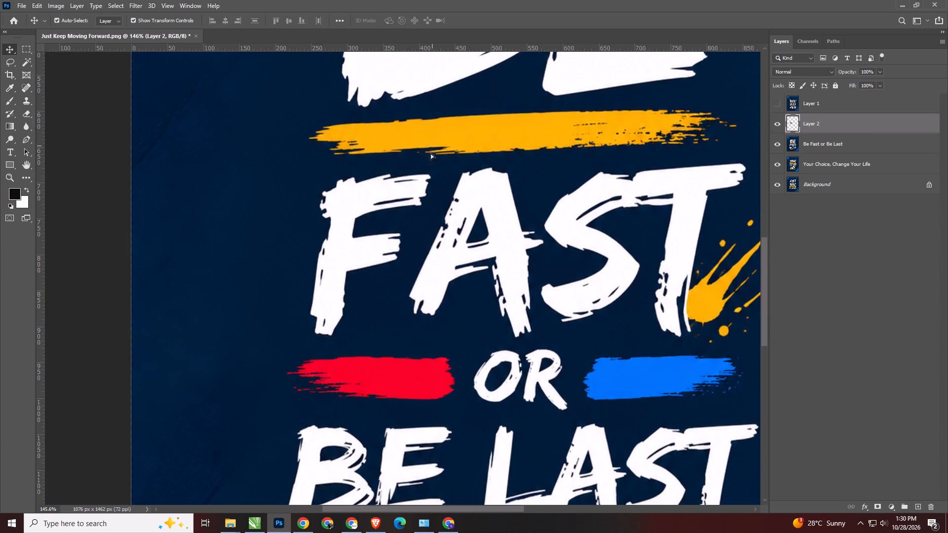
pyautogui.moveTo(431, 153); pyautogui.dragTo(399, 376)
pyautogui.scroll(8, 429, 383)
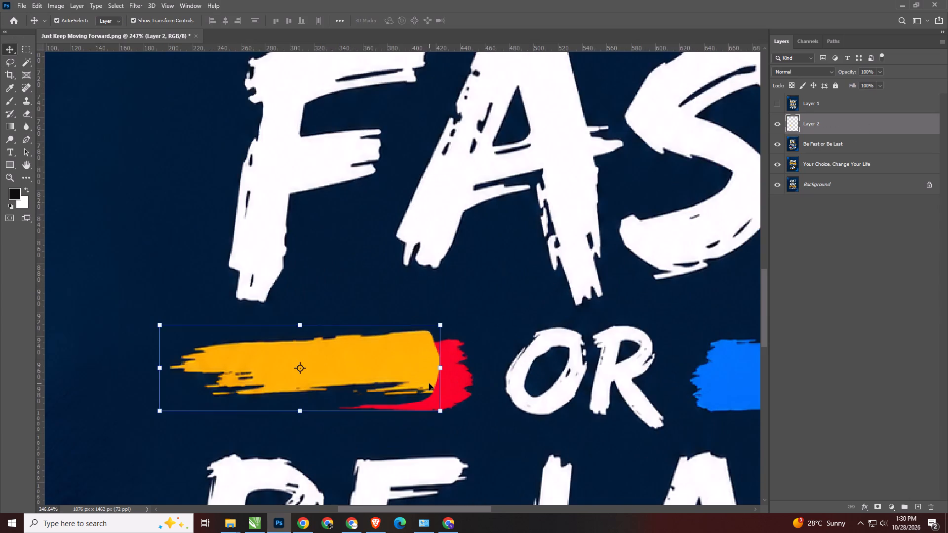
pyautogui.scroll(2, 429, 383)
pyautogui.press('space')
pyautogui.press('space')
pyautogui.press('space')
pyautogui.moveTo(413, 394); pyautogui.dragTo(411, 378)
pyautogui.moveTo(396, 351); pyautogui.dragTo(445, 366)
pyautogui.click(445, 366)
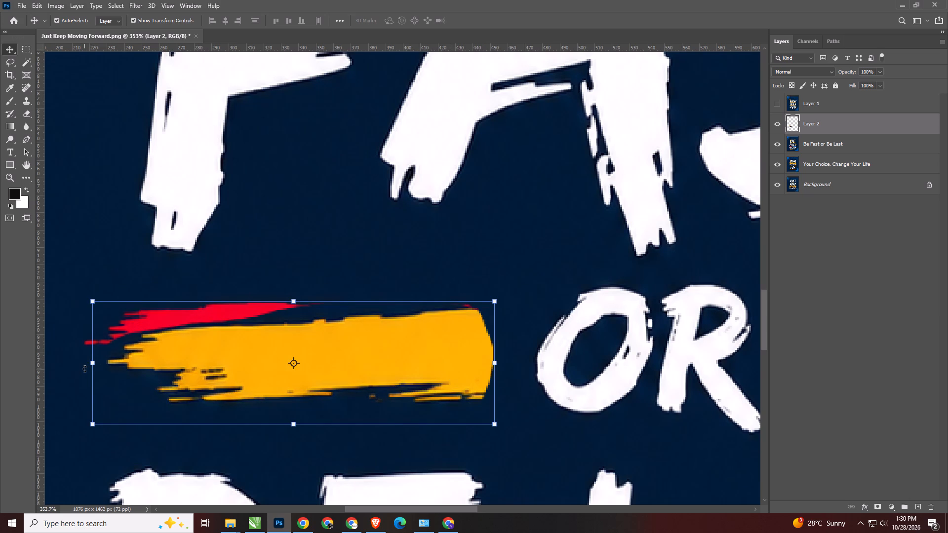
# Rotate the yellow piece by about 2.57° and reposition it to cover the red stroke beside OR.
pyautogui.moveTo(84, 369); pyautogui.dragTo(85, 358)
pyautogui.moveTo(332, 377); pyautogui.dragTo(317, 362)
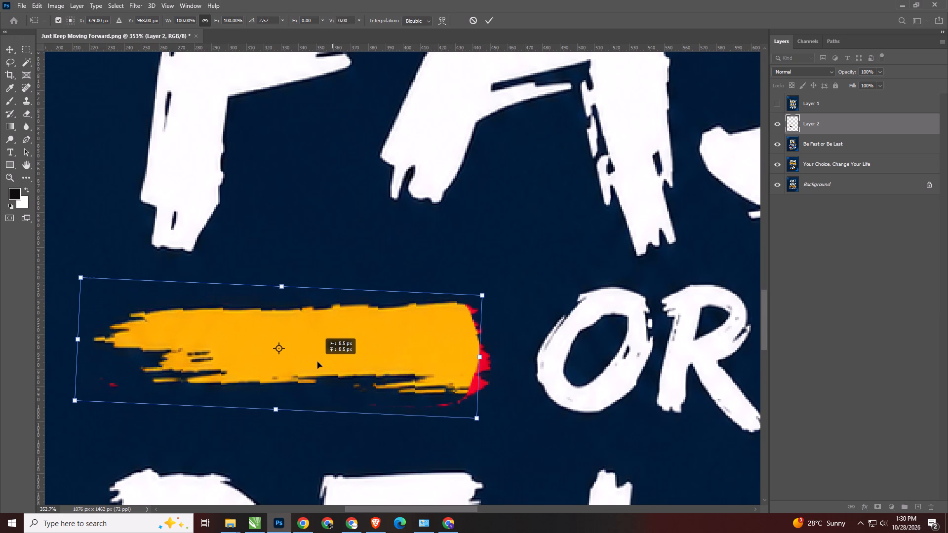
pyautogui.moveTo(317, 362); pyautogui.dragTo(331, 363)
pyautogui.scroll(-3, 379, 377)
pyautogui.press('space')
pyautogui.press('space')
pyautogui.press('space')
pyautogui.moveTo(385, 390); pyautogui.dragTo(385, 370)
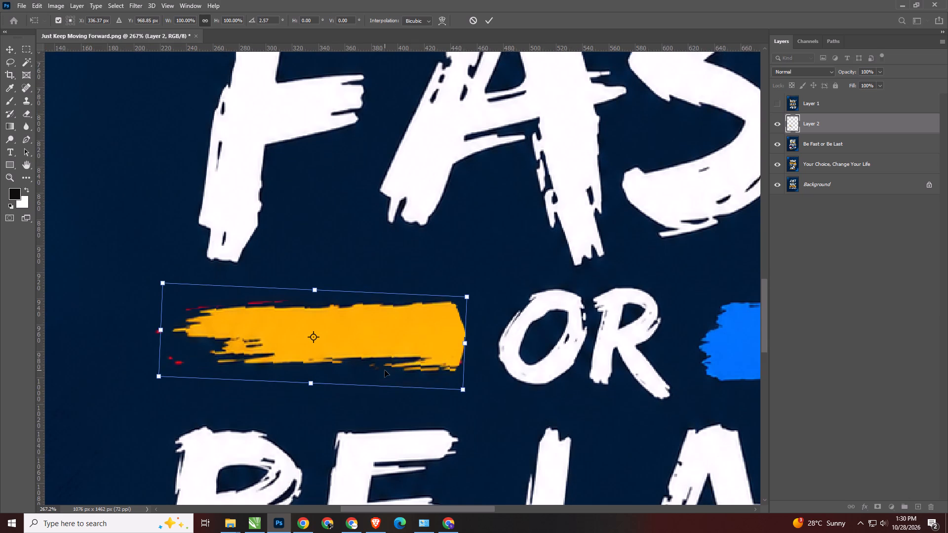
pyautogui.press('Return')
# Duplicate the Be Fast or Be Last layer, keep the original visible, and hide the Your Choice, Change Your Life layer.
pyautogui.click(830, 145)
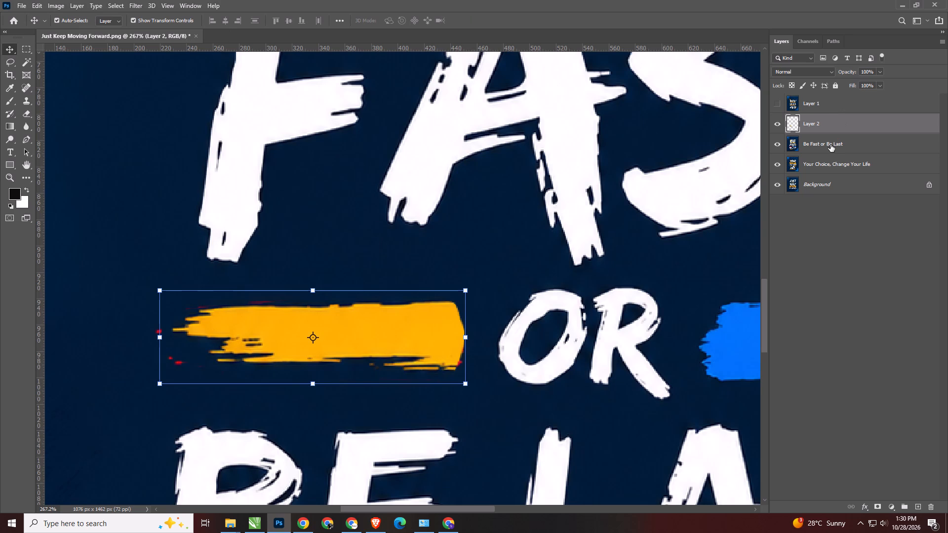
pyautogui.hotkey('ctrl', 'j')
pyautogui.click(776, 164)
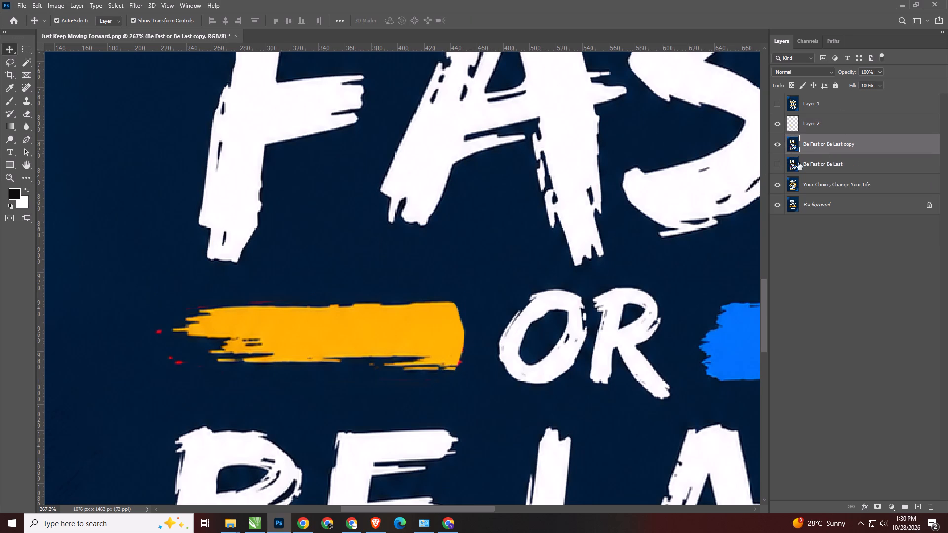
pyautogui.click(779, 166)
pyautogui.click(780, 178)
# Select the original Be Fast or Be Last layer and replace its name with a blank space.
pyautogui.doubleClick(812, 159)
pyautogui.scroll(3, 399, 353)
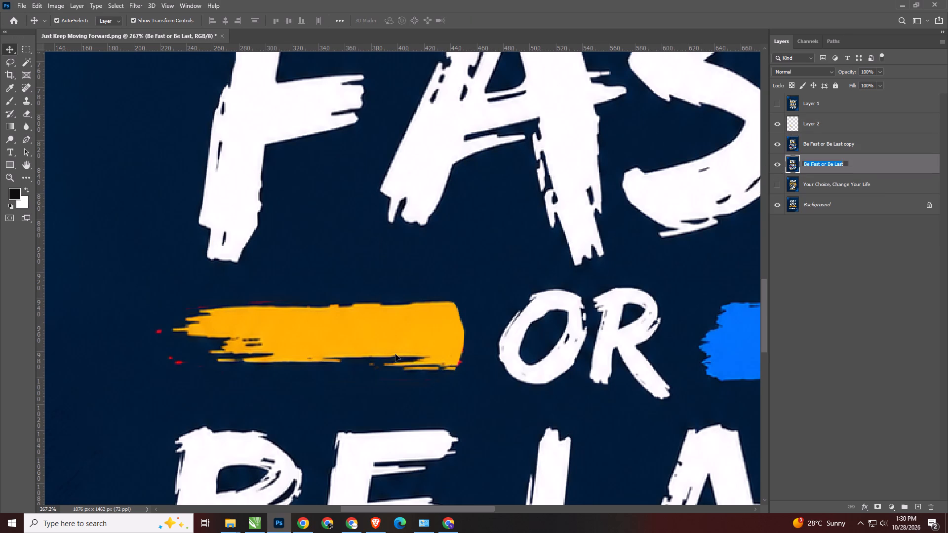
pyautogui.press('space')
pyautogui.press('space')
pyautogui.press('space')
pyautogui.press('space')
pyautogui.press('space')
pyautogui.press('space')
pyautogui.press('space')
pyautogui.press('space')
pyautogui.press('space')
pyautogui.press('space')
pyautogui.press('space')
pyautogui.moveTo(324, 383); pyautogui.dragTo(362, 359)
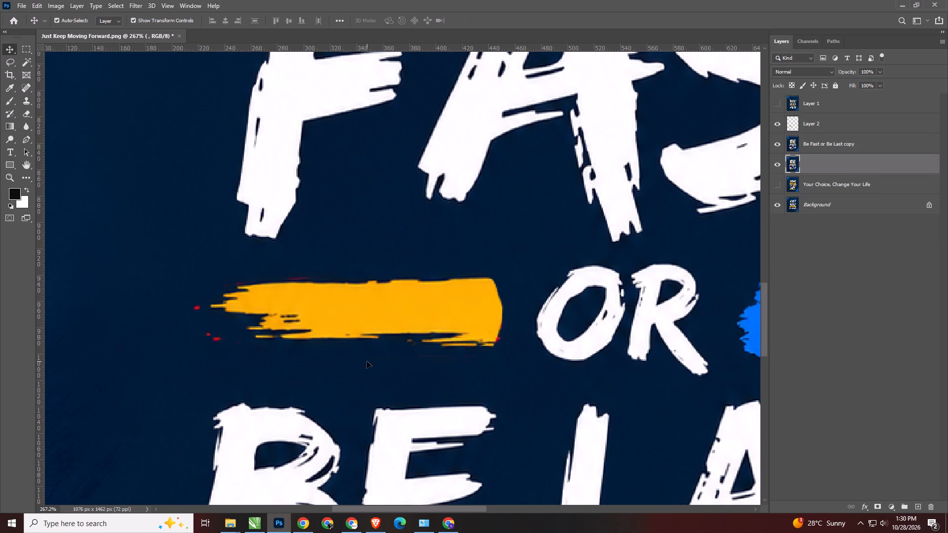
# Sample the navy background as the Brush colour and enlarge the brush to 29 px.
pyautogui.press('b')
pyautogui.keyDown('alt'); pyautogui.click(366, 365); pyautogui.keyUp('alt')
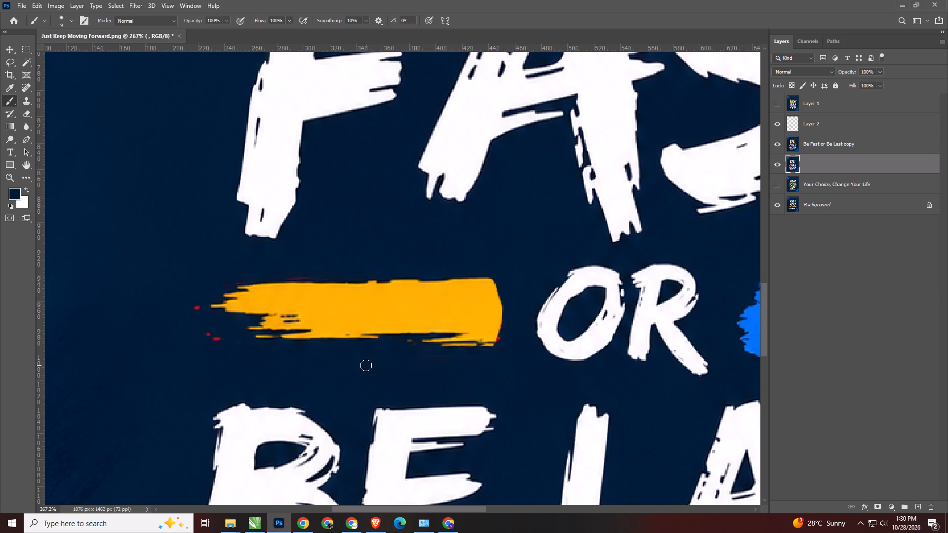
pyautogui.keyDown('alt'); pyautogui.moveTo(366, 365); pyautogui.dragTo(374, 366, button='right'); pyautogui.keyUp('alt')
pyautogui.keyDown('alt'); pyautogui.click(371, 366); pyautogui.keyUp('alt')
pyautogui.keyDown('alt'); pyautogui.moveTo(380, 359); pyautogui.dragTo(386, 358, button='right'); pyautogui.keyUp('alt')
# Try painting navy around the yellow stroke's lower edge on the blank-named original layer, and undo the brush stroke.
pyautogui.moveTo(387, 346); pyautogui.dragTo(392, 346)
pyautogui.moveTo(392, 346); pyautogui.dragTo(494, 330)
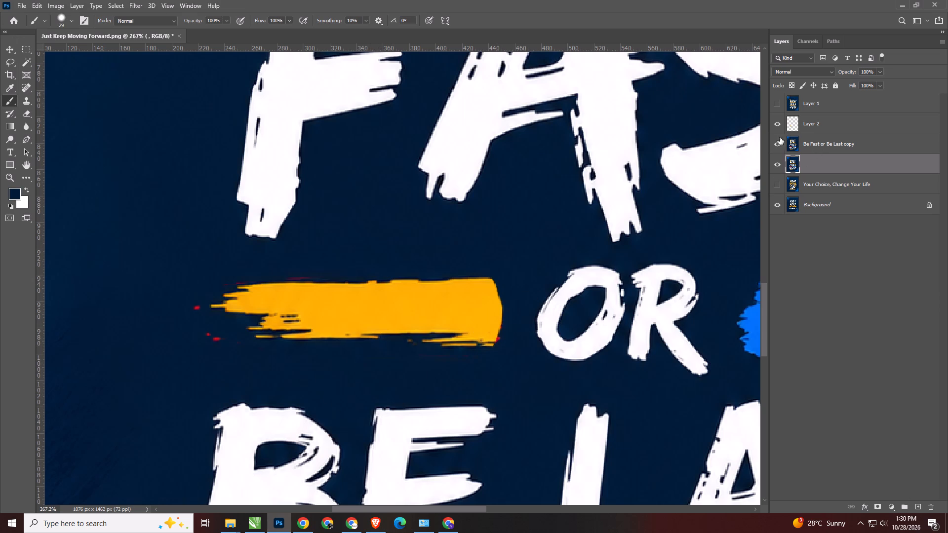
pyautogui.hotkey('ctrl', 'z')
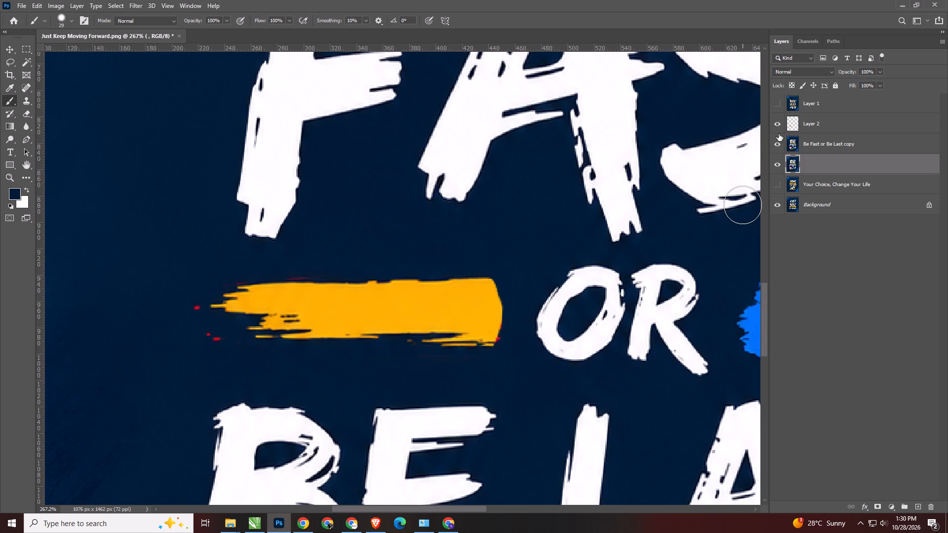
# Compare the duplicate with the original by toggling layer visibility, leaving the original hidden and Layer 2 shown.
pyautogui.click(781, 124)
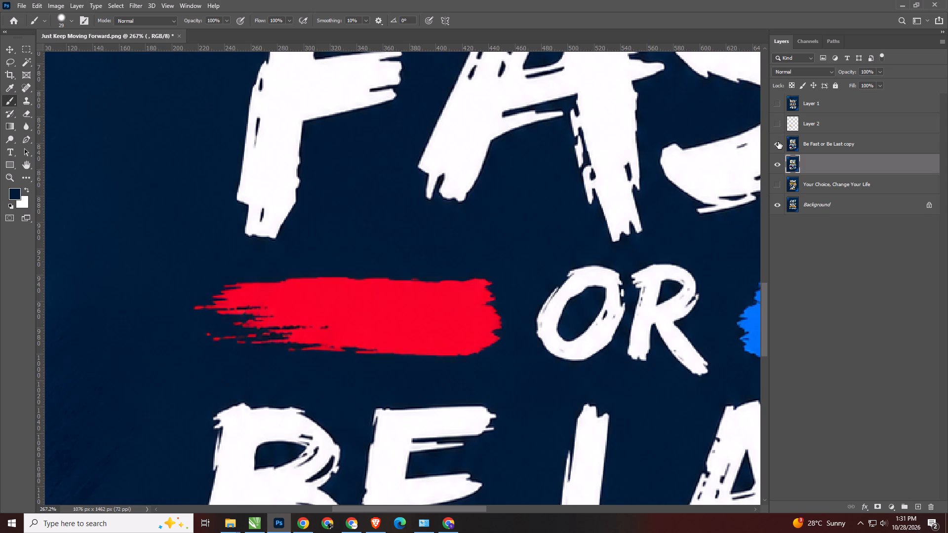
pyautogui.click(778, 142)
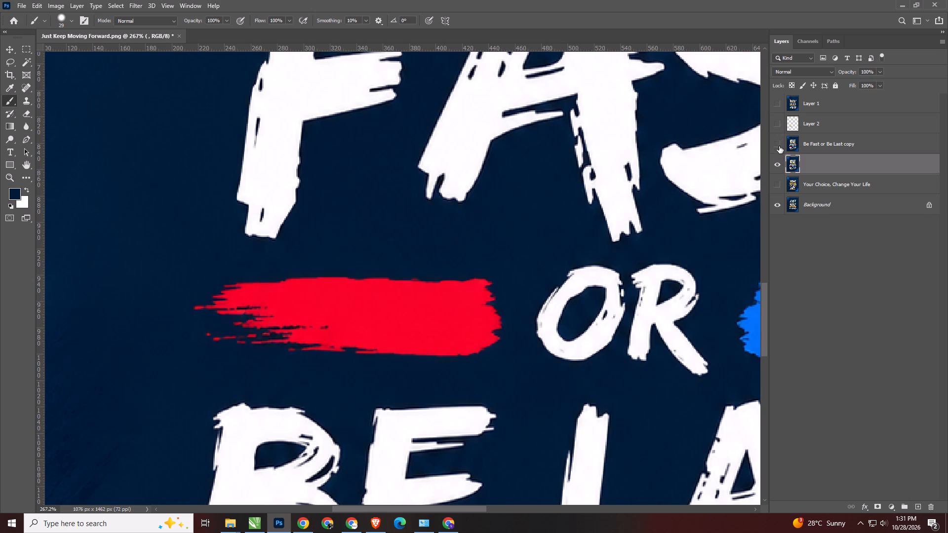
pyautogui.click(778, 146)
pyautogui.doubleClick(778, 146)
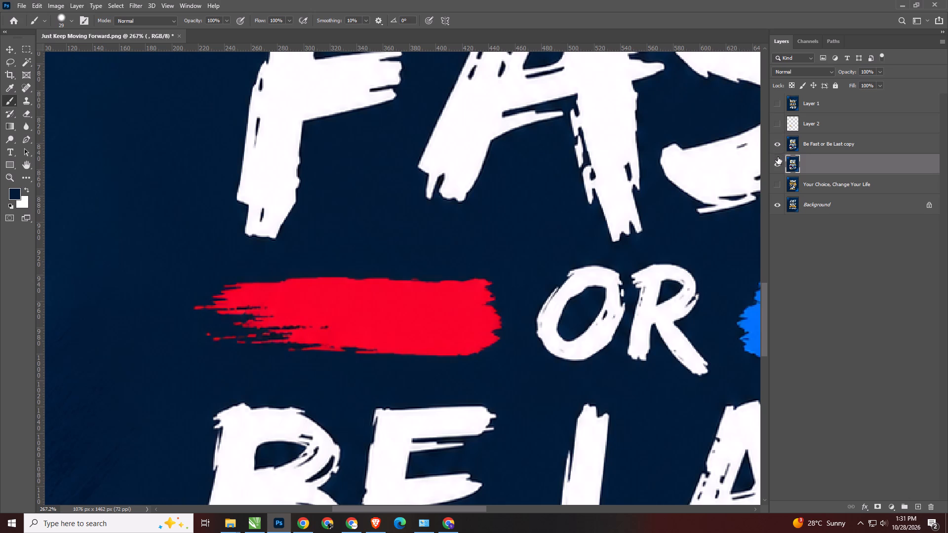
pyautogui.click(778, 164)
pyautogui.click(776, 123)
# On Be Fast or Be Last copy, paint navy over the red remnants around the yellow stroke, enlarging the brush to 49 px.
pyautogui.click(825, 147)
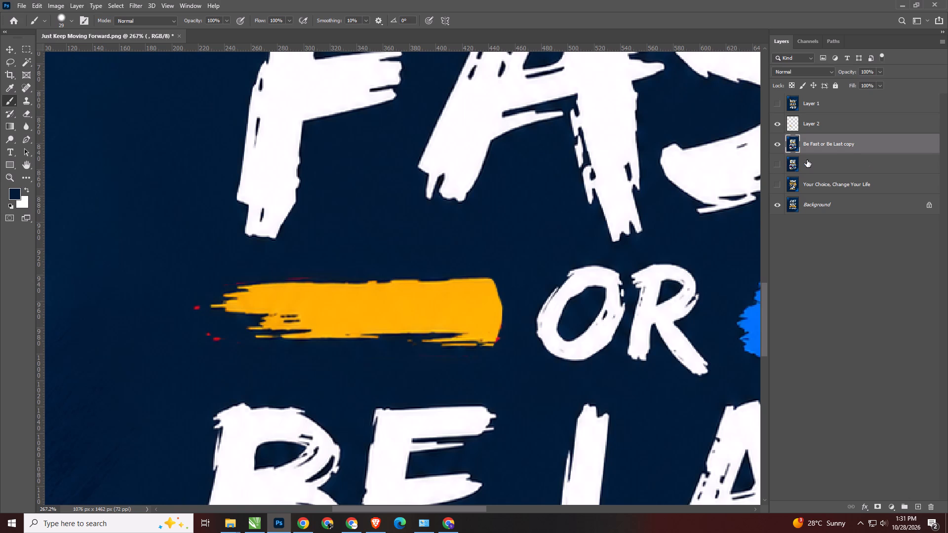
pyautogui.moveTo(492, 320); pyautogui.dragTo(295, 341)
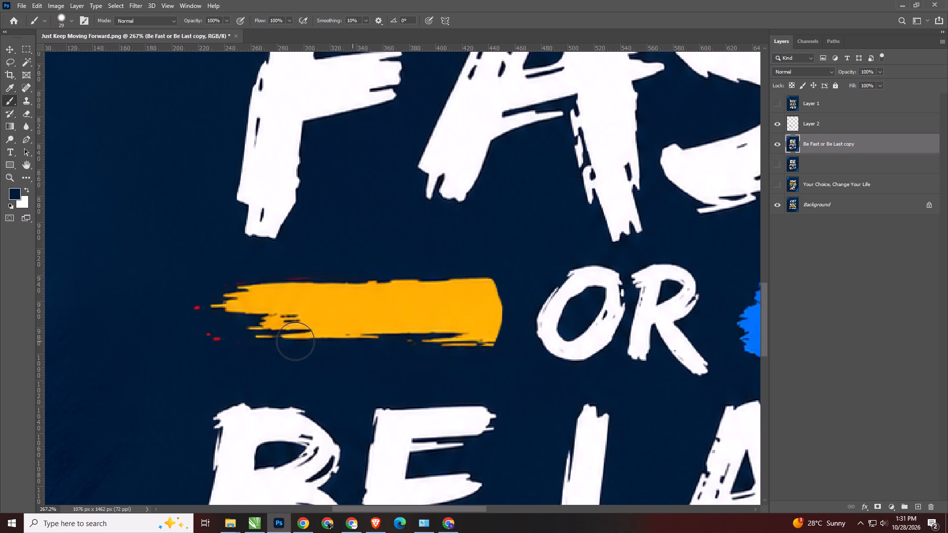
pyautogui.moveTo(295, 341); pyautogui.dragTo(291, 323)
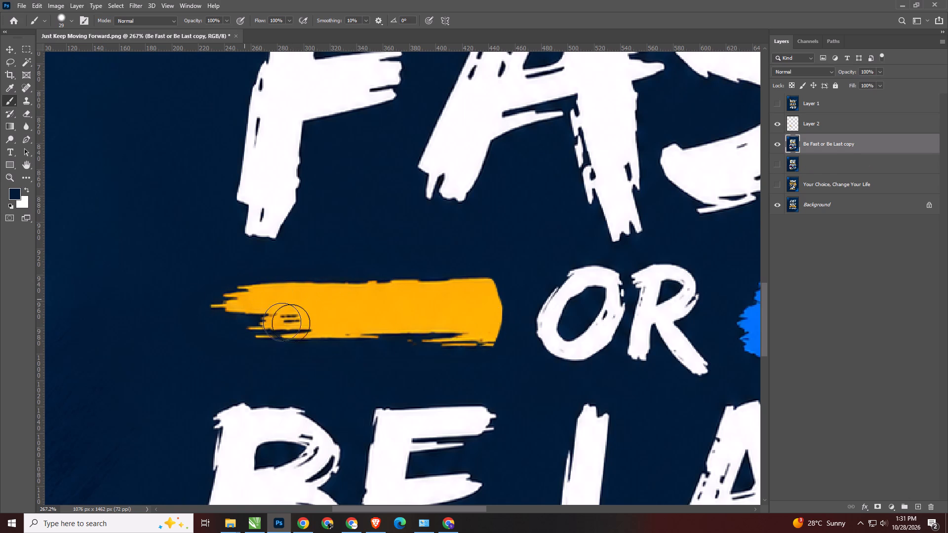
pyautogui.moveTo(291, 323); pyautogui.dragTo(494, 289)
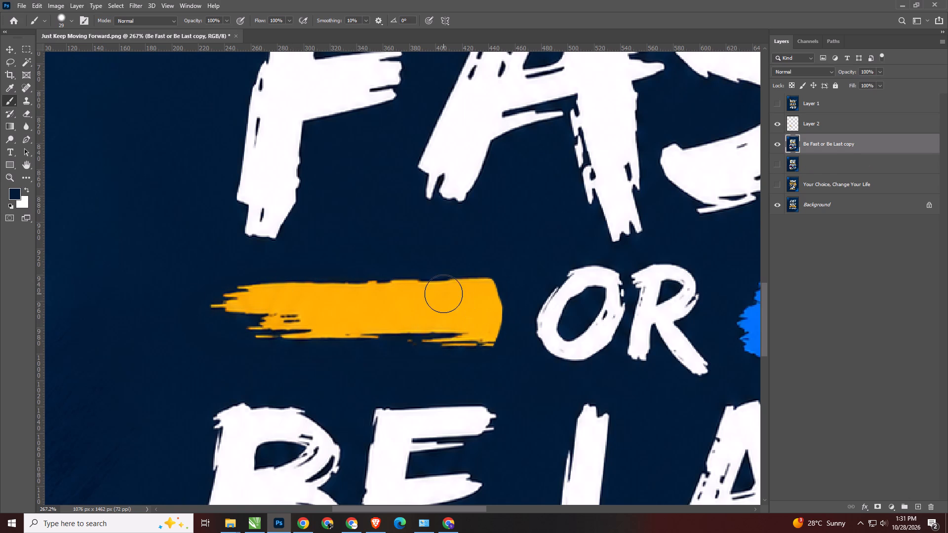
pyautogui.keyDown('alt'); pyautogui.moveTo(443, 294); pyautogui.dragTo(456, 292, button='right'); pyautogui.keyUp('alt')
pyautogui.moveTo(475, 290); pyautogui.dragTo(430, 305)
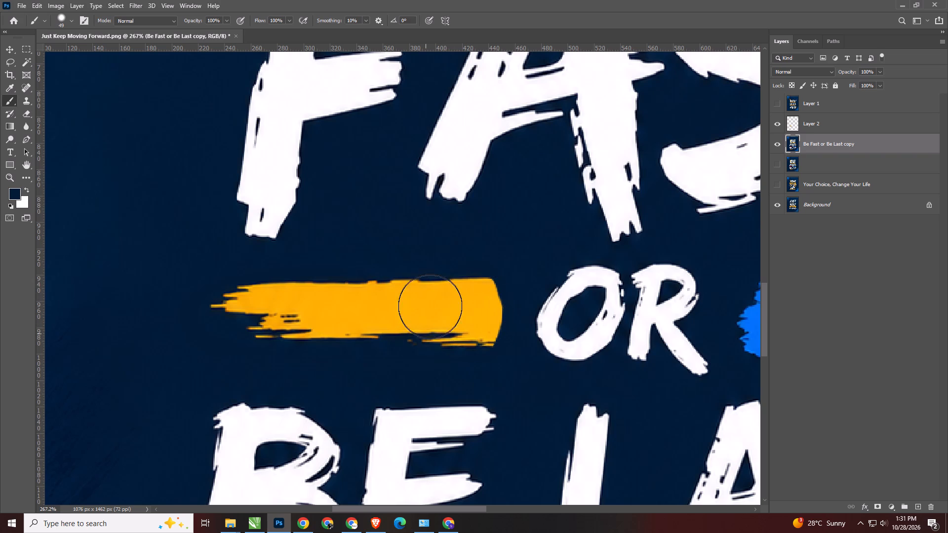
pyautogui.moveTo(430, 305); pyautogui.dragTo(226, 305)
# Examine the cleaned-up yellow stroke and its surroundings beside OR, both from further out and closer up.
pyautogui.scroll(-3, 433, 345)
pyautogui.press('space')
pyautogui.press('space')
pyautogui.press('space')
pyautogui.press('space')
pyautogui.press('space')
pyautogui.press('space')
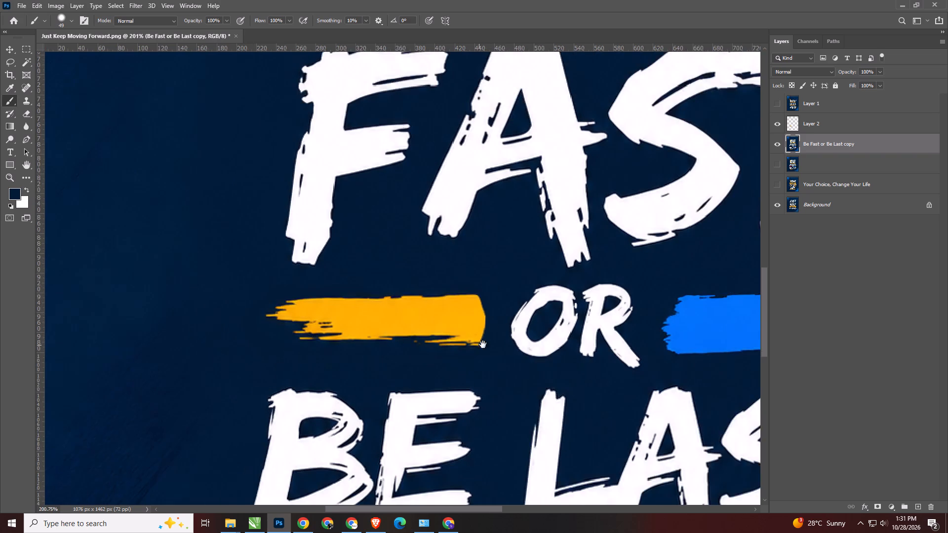
pyautogui.moveTo(474, 334); pyautogui.dragTo(373, 299)
pyautogui.scroll(3, 345, 318)
pyautogui.press('space')
pyautogui.click(346, 318)
pyautogui.press('v')
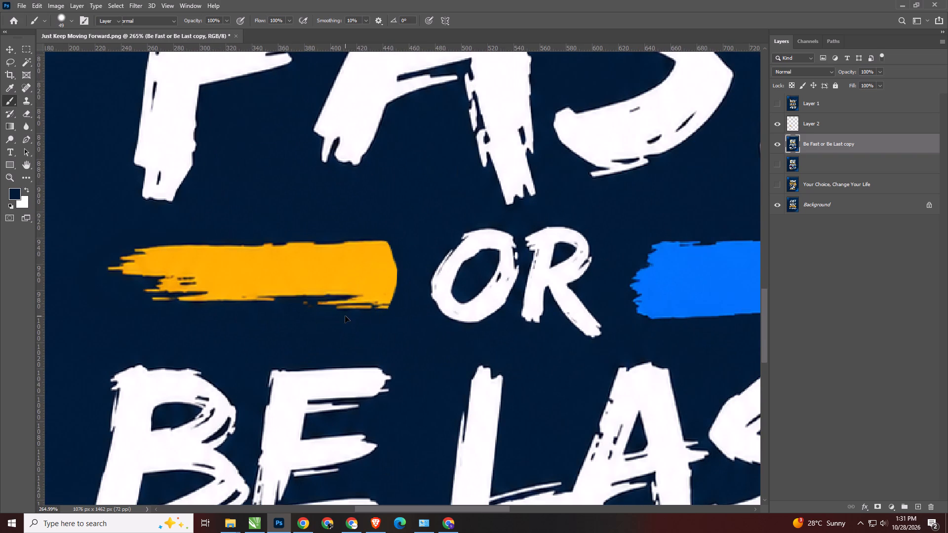
# Show the blank-named original layer and hide Layer 2 and Be Fast or Be Last copy to reveal the red stroke's end near OR.
pyautogui.click(778, 162)
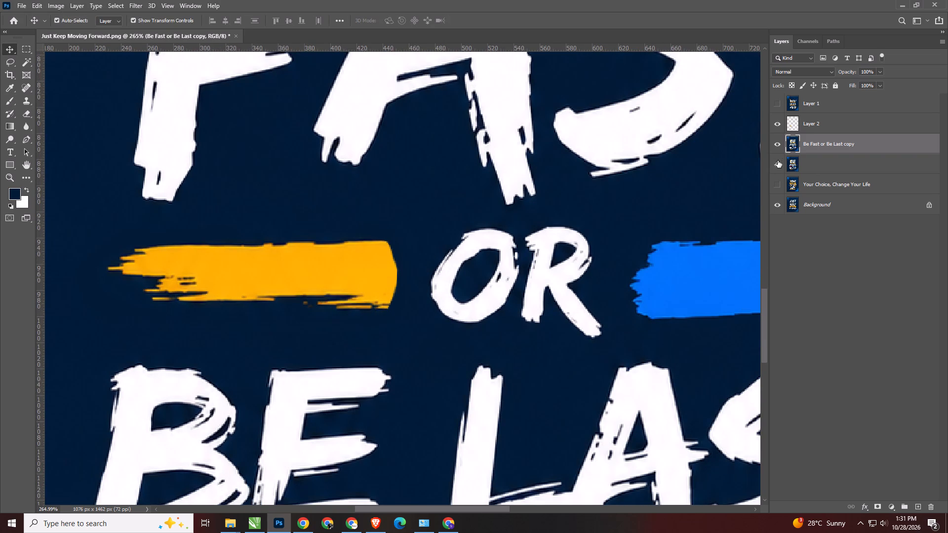
pyautogui.click(778, 148)
pyautogui.scroll(8, 371, 283)
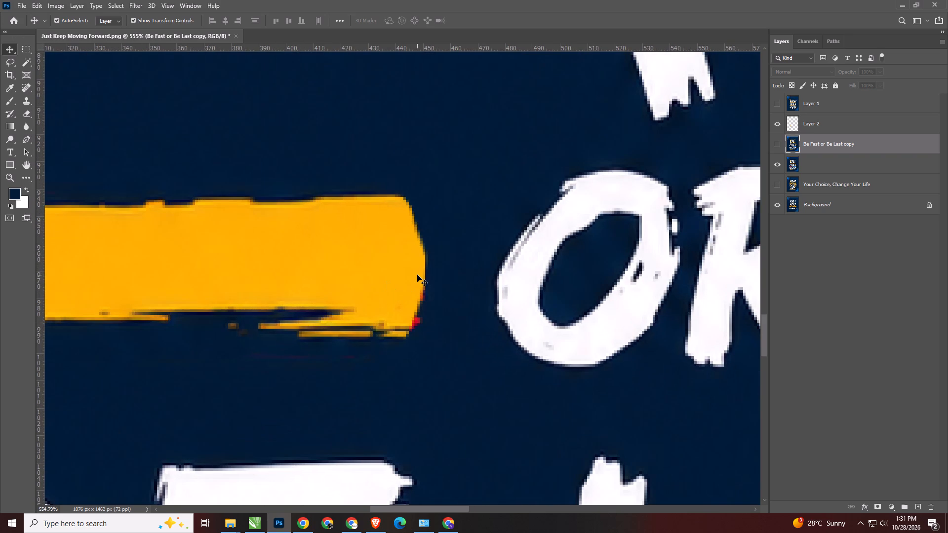
pyautogui.click(779, 124)
pyautogui.scroll(3, 430, 244)
pyautogui.press('space')
pyautogui.press('space')
pyautogui.press('space')
pyautogui.press('space')
pyautogui.press('space')
pyautogui.press('space')
pyautogui.moveTo(381, 244); pyautogui.dragTo(432, 245)
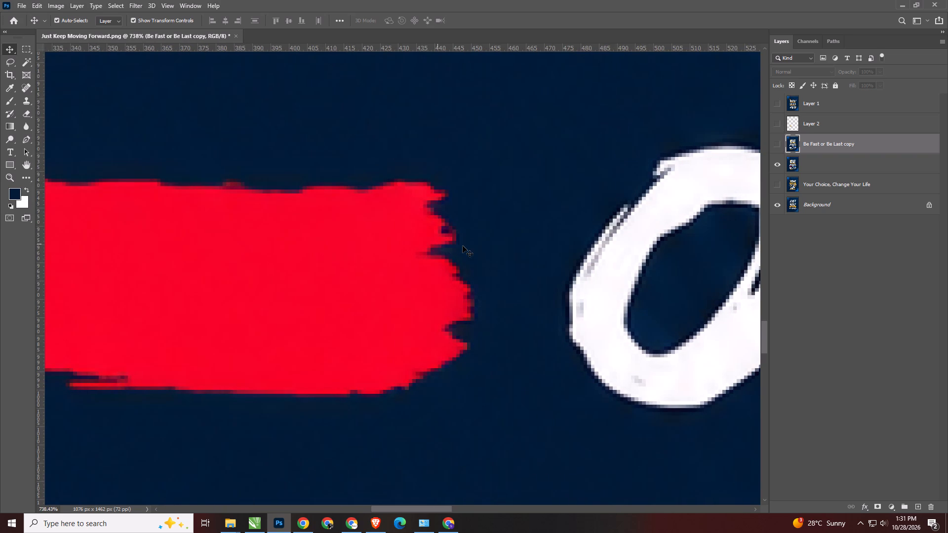
# Lasso the area around the red stroke's jagged end near OR and delete that area from Layer 2, then deselect.
pyautogui.press('l')
pyautogui.moveTo(497, 162); pyautogui.dragTo(393, 180)
pyautogui.moveTo(395, 180); pyautogui.dragTo(415, 184)
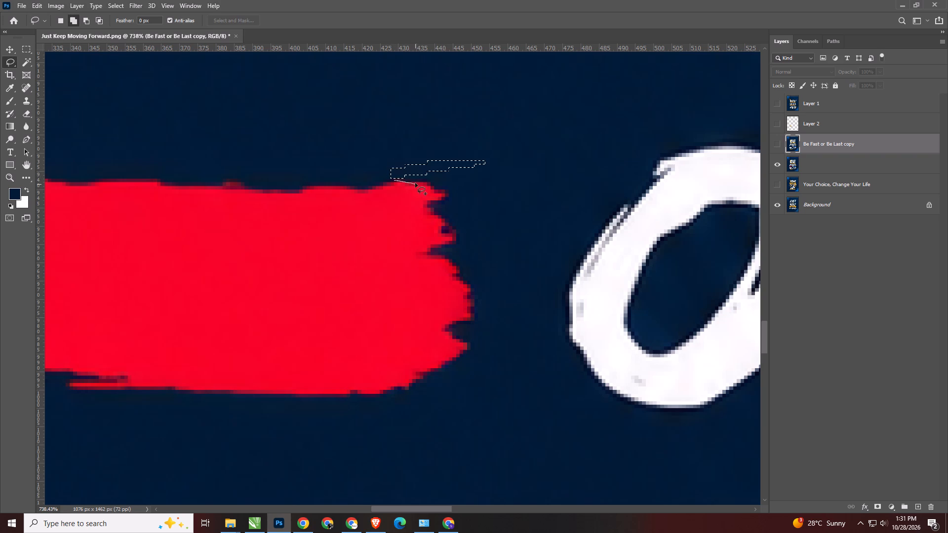
pyautogui.moveTo(453, 163); pyautogui.dragTo(440, 192)
pyautogui.moveTo(440, 192); pyautogui.dragTo(454, 236)
pyautogui.moveTo(454, 236); pyautogui.dragTo(443, 260)
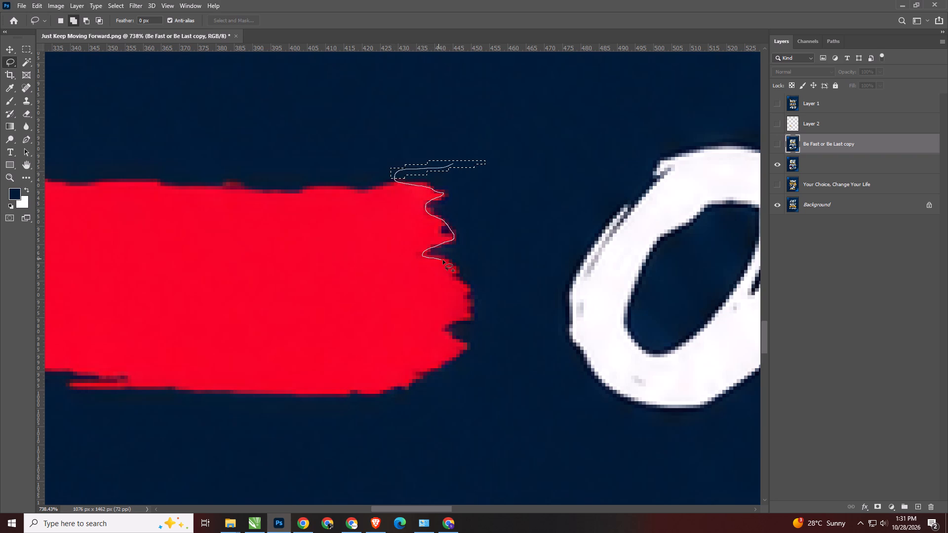
pyautogui.moveTo(443, 260); pyautogui.dragTo(468, 293)
pyautogui.moveTo(468, 293); pyautogui.dragTo(461, 343)
pyautogui.moveTo(461, 343); pyautogui.dragTo(412, 379)
pyautogui.moveTo(412, 379); pyautogui.dragTo(442, 419)
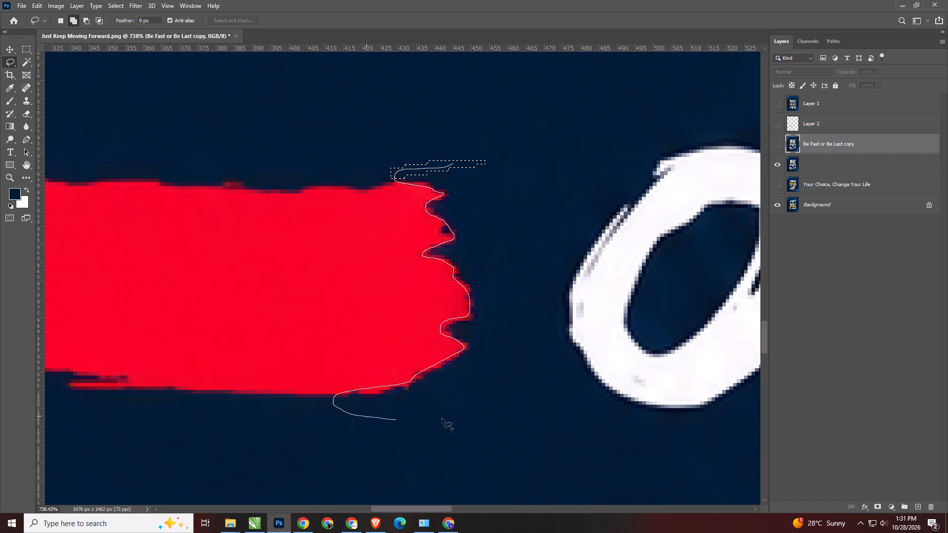
pyautogui.moveTo(442, 419); pyautogui.dragTo(447, 162)
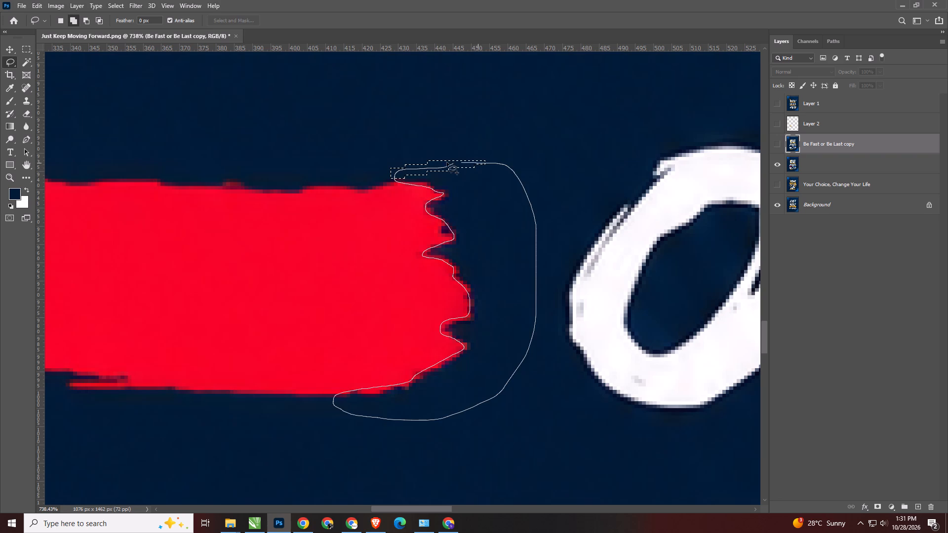
pyautogui.moveTo(447, 162); pyautogui.dragTo(445, 162)
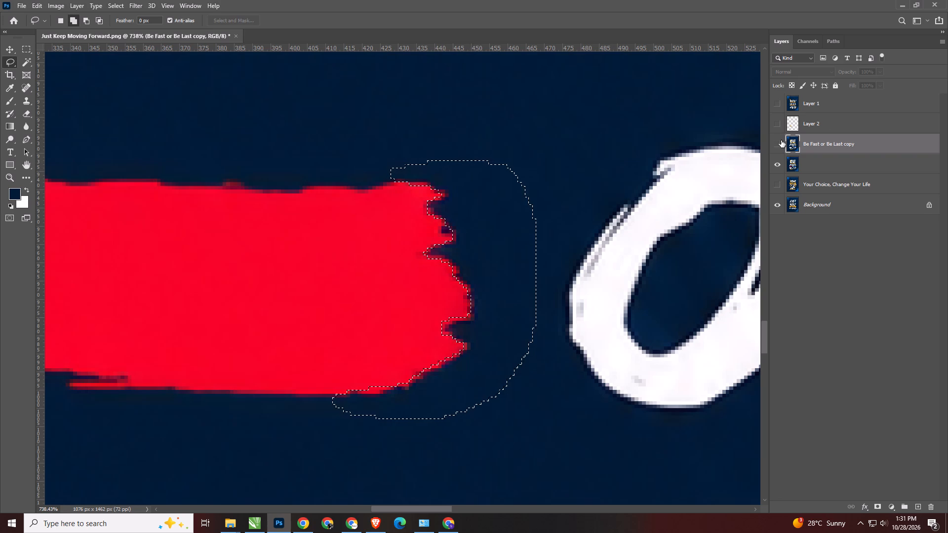
pyautogui.click(778, 141)
pyautogui.click(777, 122)
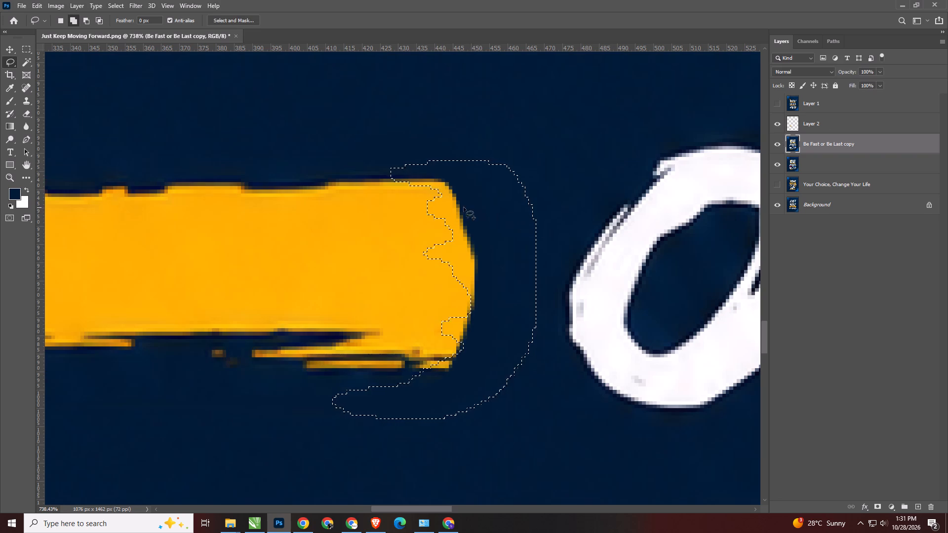
pyautogui.scroll(-4, 460, 209)
pyautogui.click(829, 122)
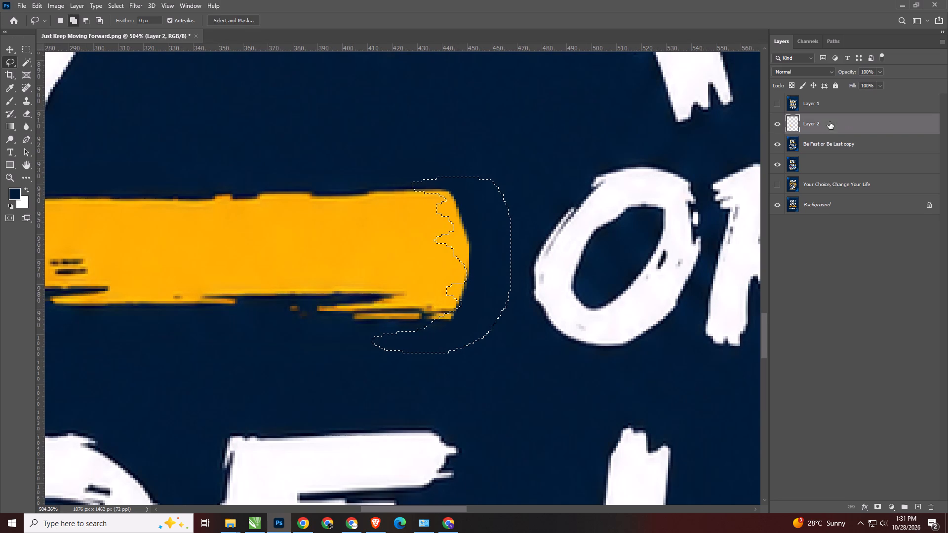
pyautogui.press('Delete')
pyautogui.hotkey('ctrl', 'd')
# Duplicate Layer 2's yellow stroke straight across to the other side of OR, over the blue stroke.
pyautogui.scroll(-2, 447, 288)
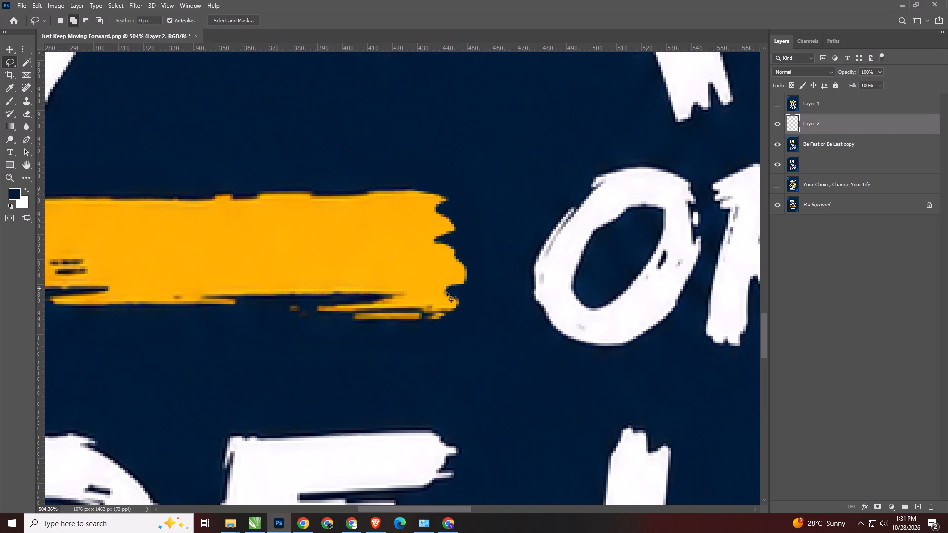
pyautogui.scroll(-9, 447, 292)
pyautogui.press('space')
pyautogui.press('space')
pyautogui.press('space')
pyautogui.press('space')
pyautogui.moveTo(386, 272); pyautogui.dragTo(386, 278)
pyautogui.press('v')
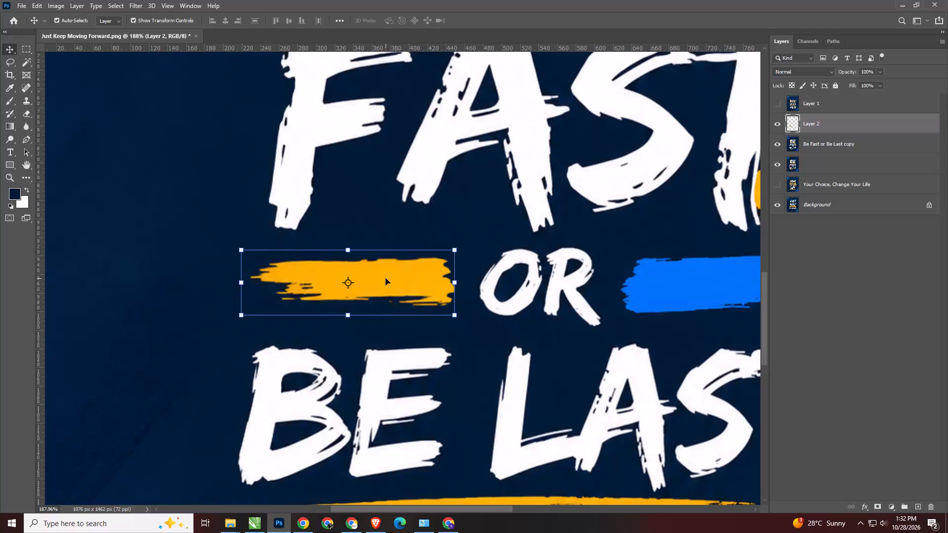
pyautogui.scroll(-3, 552, 52)
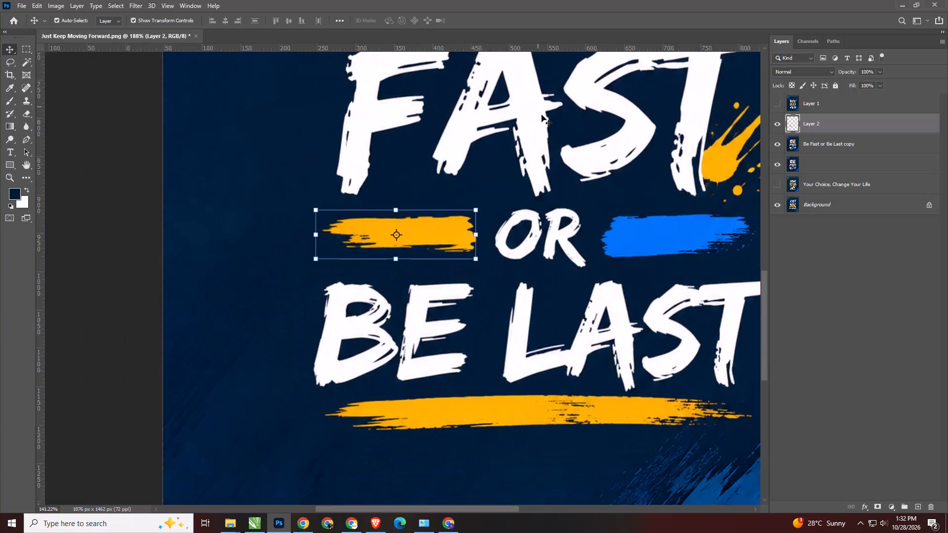
pyautogui.scroll(5, 519, 212)
pyautogui.press('space')
pyautogui.press('space')
pyautogui.press('space')
pyautogui.press('space')
pyautogui.press('space')
pyautogui.press('space')
pyautogui.press('space')
pyautogui.press('space')
pyautogui.press('space')
pyautogui.press('space')
pyautogui.press('space')
pyautogui.press('space')
pyautogui.press('space')
pyautogui.press('space')
pyautogui.press('space')
pyautogui.press('space')
pyautogui.moveTo(595, 201); pyautogui.dragTo(382, 234)
pyautogui.scroll(-4, 378, 230)
pyautogui.press('space')
pyautogui.moveTo(349, 248); pyautogui.dragTo(360, 254)
pyautogui.press('v')
pyautogui.keyDown('alt'); pyautogui.moveTo(246, 276); pyautogui.dragTo(363, 273); pyautogui.keyUp('alt')
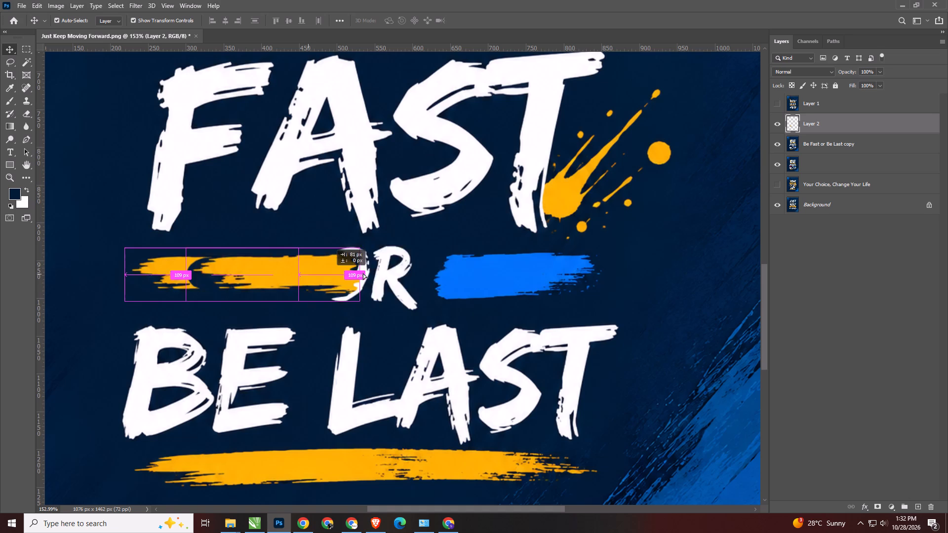
pyautogui.keyDown('alt'); pyautogui.moveTo(363, 273); pyautogui.dragTo(529, 272); pyautogui.keyUp('alt')
# Flip the duplicated yellow stroke horizontally and position it over the blue stroke, centred at about X 740 px, Y 969.5 px.
pyautogui.scroll(5, 530, 274)
pyautogui.press('space')
pyautogui.press('space')
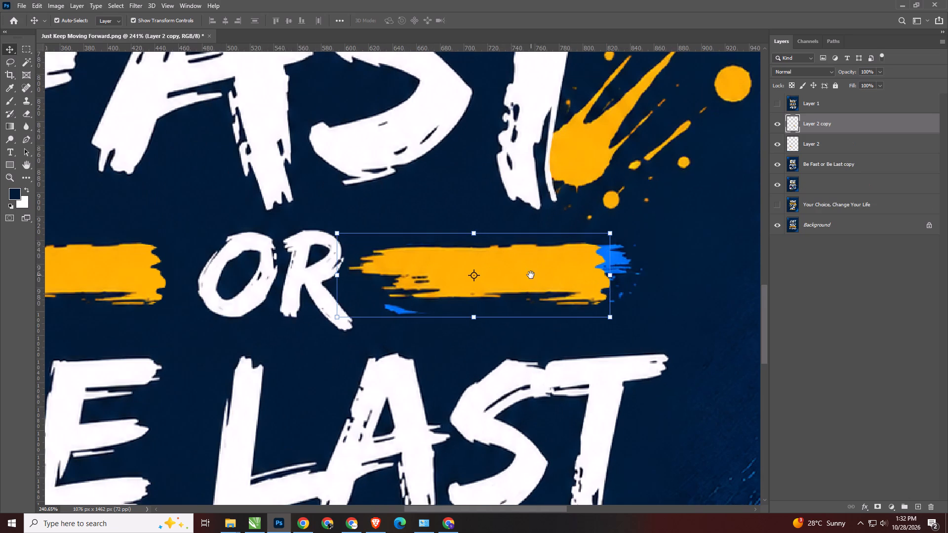
pyautogui.moveTo(531, 275); pyautogui.dragTo(521, 273)
pyautogui.hotkey('ctrl', 't')
pyautogui.rightClick(420, 277)
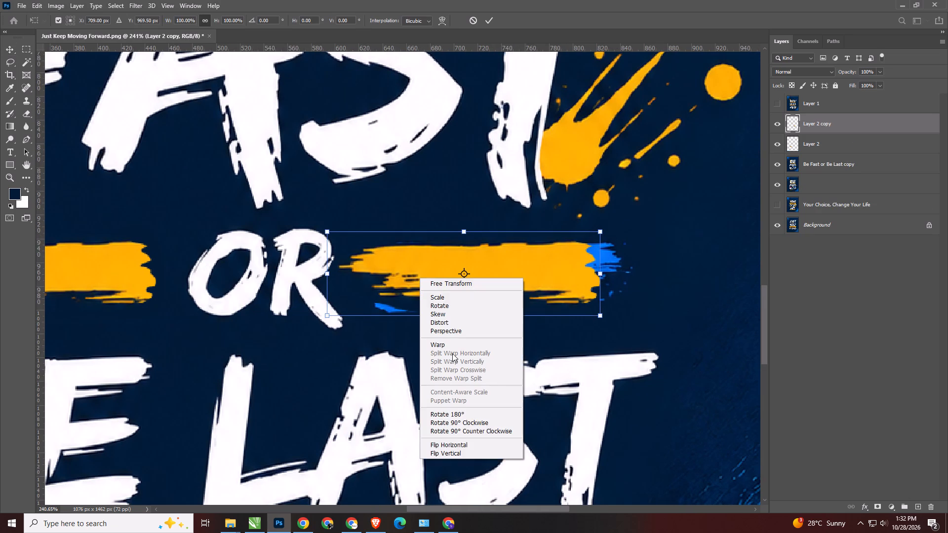
pyautogui.click(449, 445)
pyautogui.moveTo(388, 277); pyautogui.dragTo(432, 274)
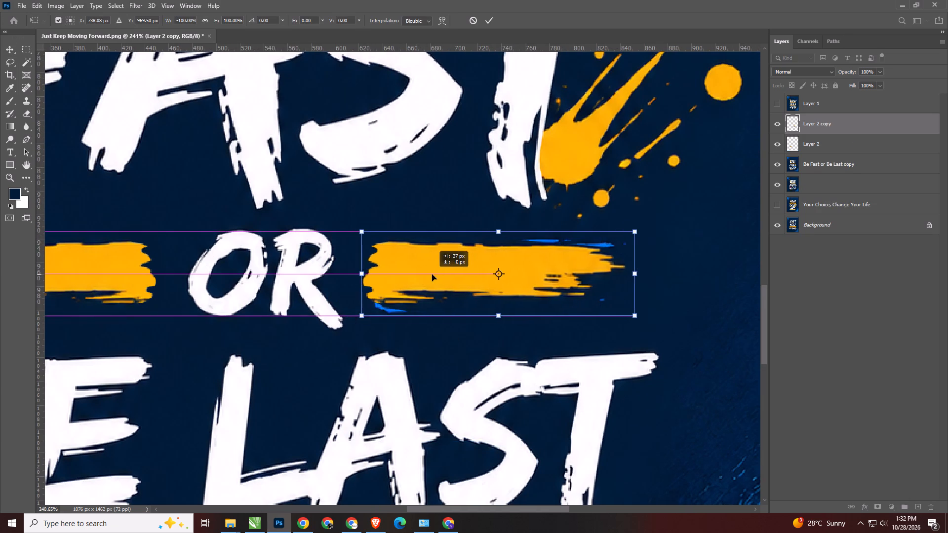
pyautogui.moveTo(432, 274); pyautogui.dragTo(427, 278)
pyautogui.doubleClick(412, 281)
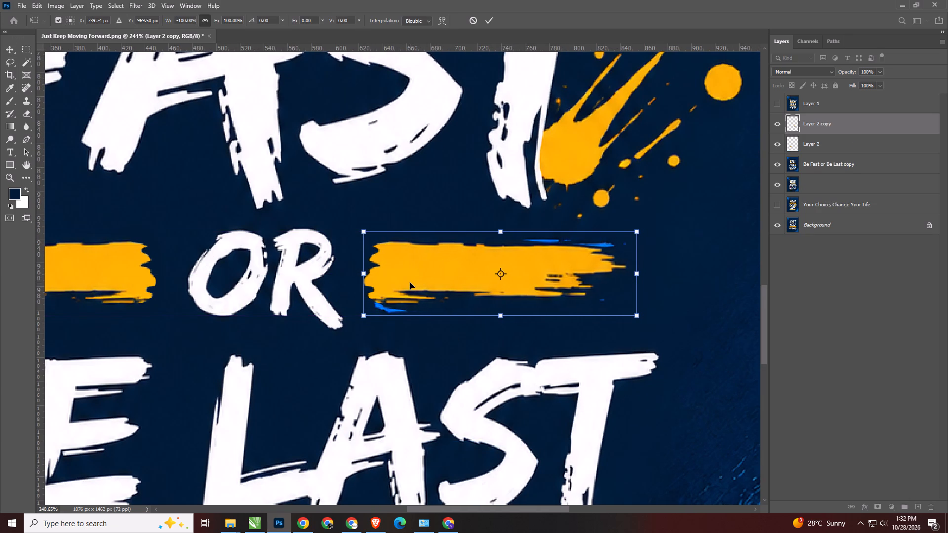
pyautogui.scroll(2, 508, 283)
pyautogui.press('space')
pyautogui.press('Return')
# On Be Fast or Be Last copy, paint navy over the blue remnants around the flipped stroke with a 47 px brush.
pyautogui.click(697, 283)
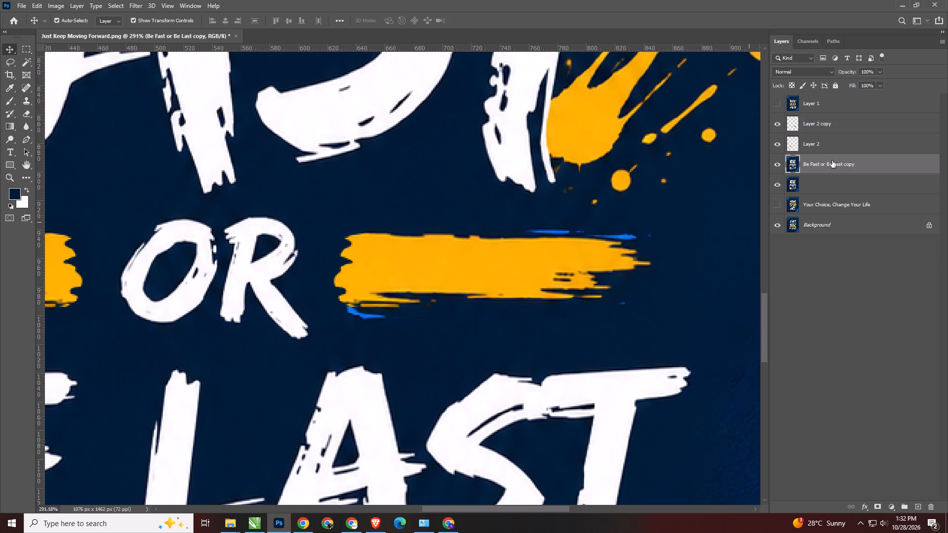
pyautogui.click(832, 166)
pyautogui.scroll(3, 520, 266)
pyautogui.press('space')
pyautogui.click(470, 286)
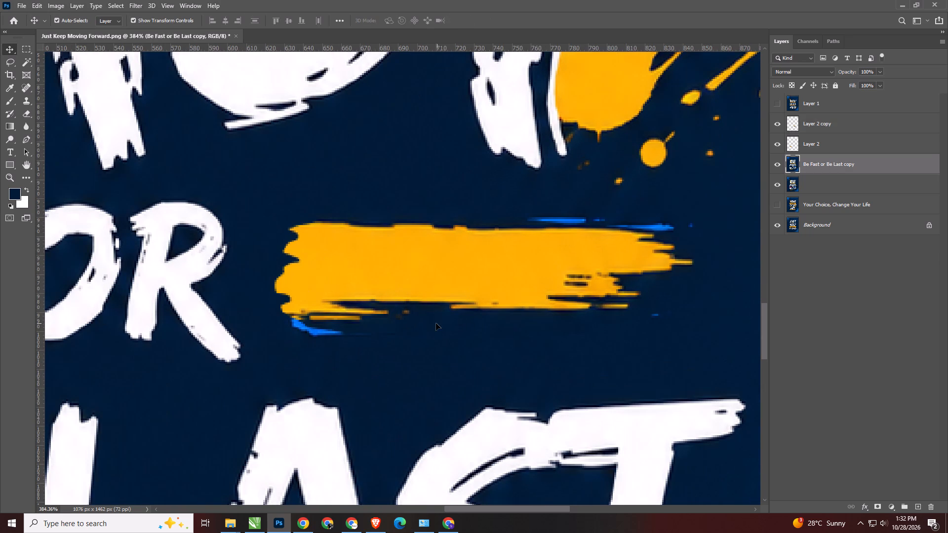
pyautogui.press('b')
pyautogui.keyDown('alt'); pyautogui.rightClick(394, 317); pyautogui.keyUp('alt')
pyautogui.moveTo(404, 317); pyautogui.dragTo(329, 293)
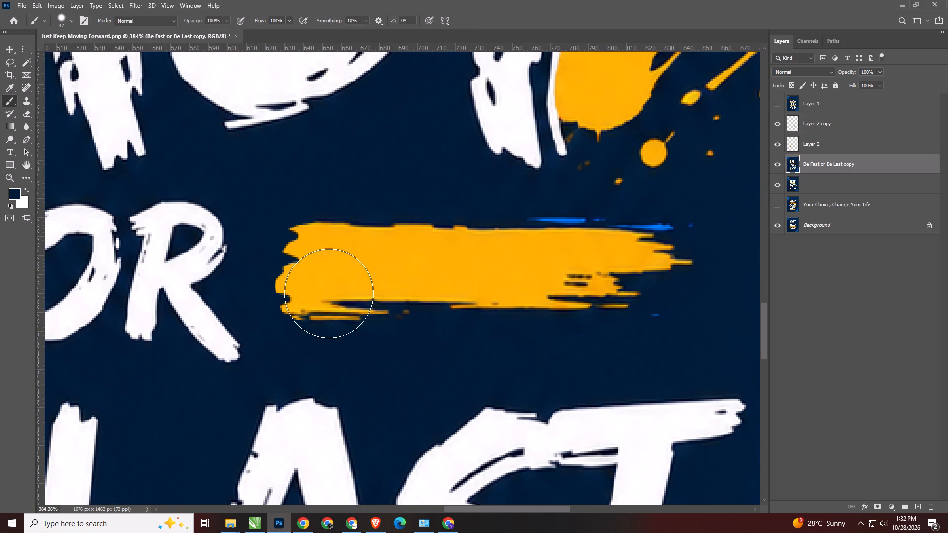
pyautogui.moveTo(329, 293); pyautogui.dragTo(679, 275)
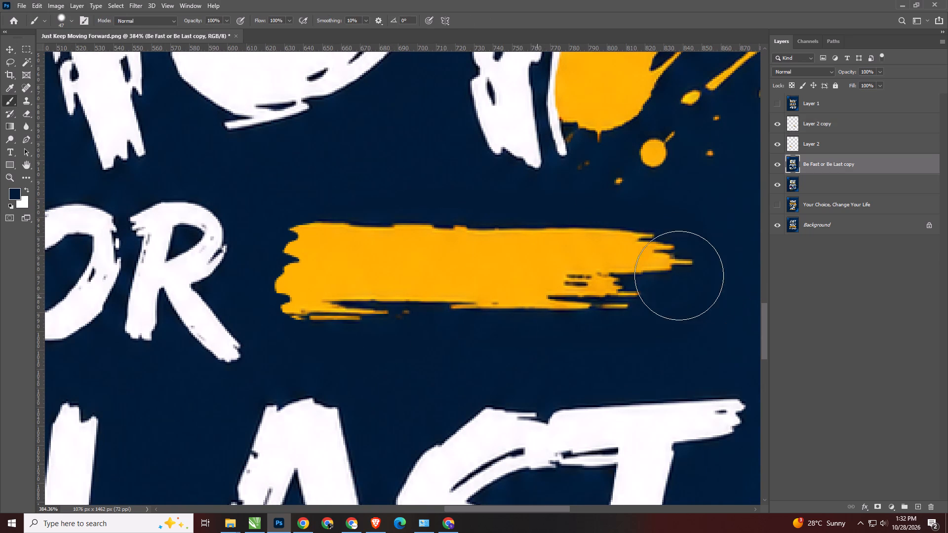
pyautogui.moveTo(679, 275); pyautogui.dragTo(635, 284)
# Merge Layer 2 copy, Layer 2 and Be Fast or Be Last copy into one layer.
pyautogui.scroll(-4, 637, 284)
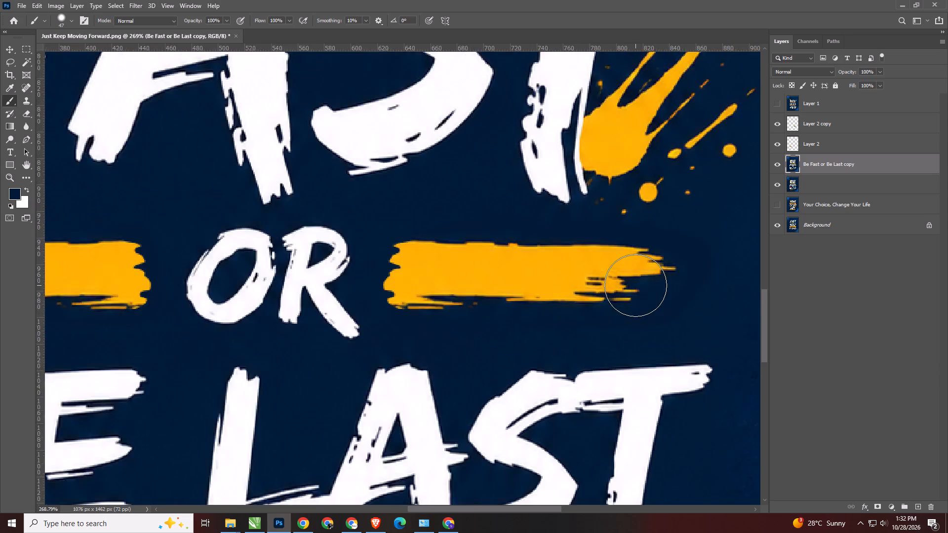
pyautogui.scroll(-6, 635, 285)
pyautogui.press('space')
pyautogui.press('space')
pyautogui.press('space')
pyautogui.moveTo(513, 302); pyautogui.dragTo(517, 296)
pyautogui.press('v')
pyautogui.scroll(-1, 517, 296)
pyautogui.scroll(-5, 385, 321)
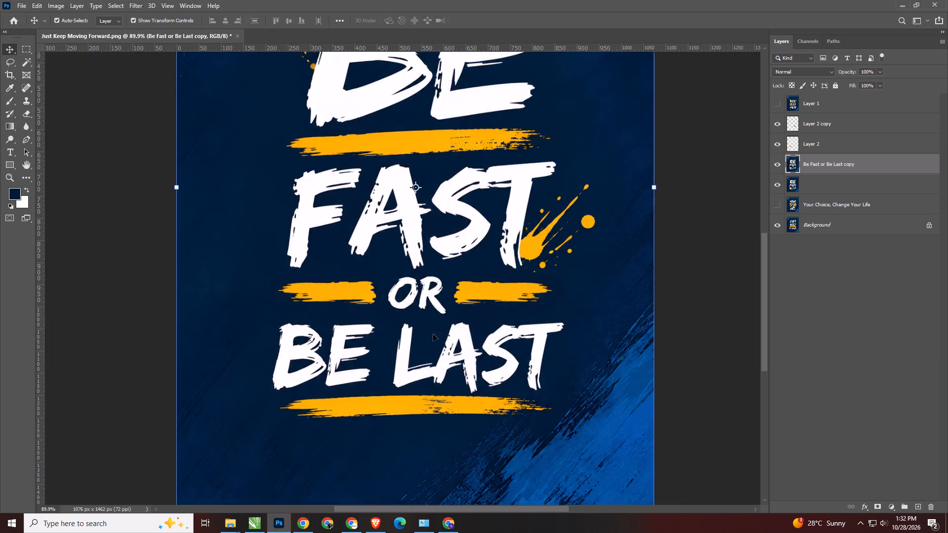
pyautogui.scroll(-4, 405, 341)
pyautogui.click(627, 308)
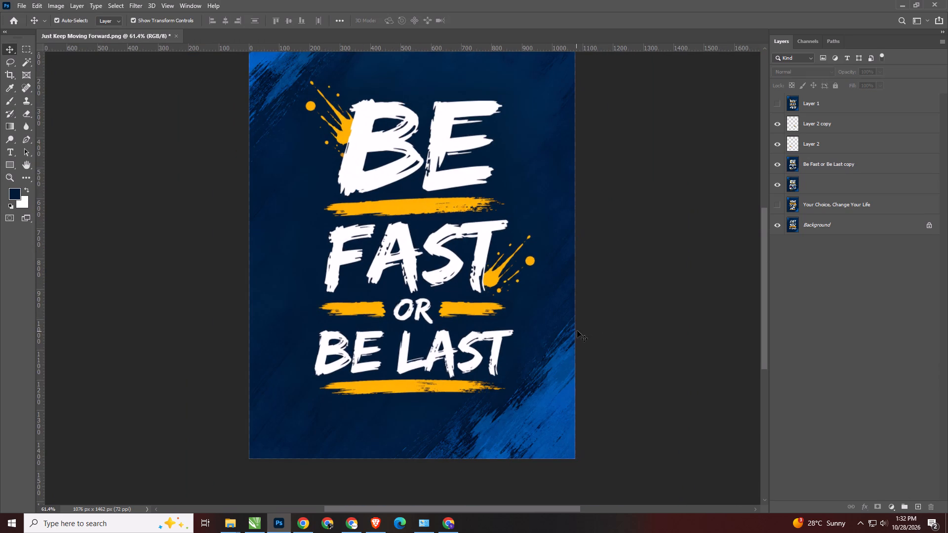
pyautogui.click(829, 124)
pyautogui.keyDown('shift'); pyautogui.click(819, 165); pyautogui.keyUp('shift')
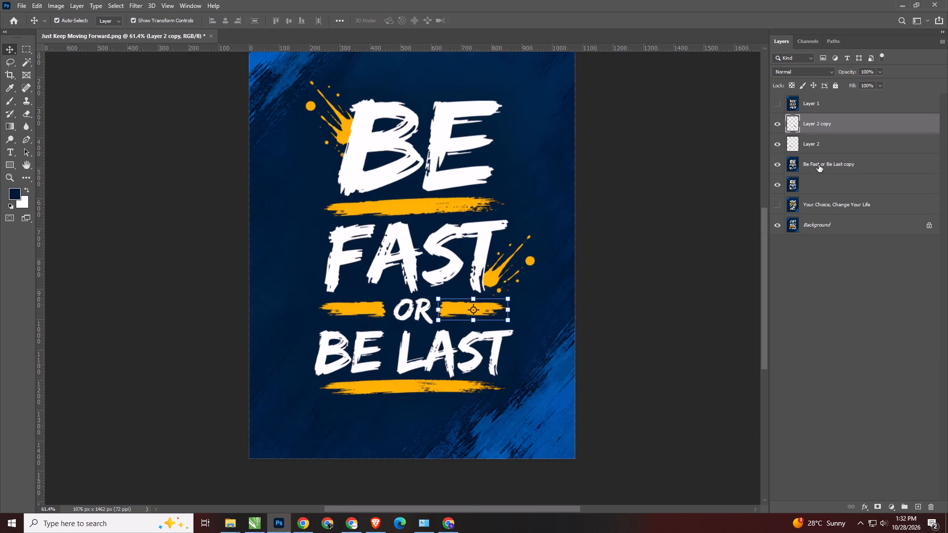
pyautogui.hotkey('ctrl', 'e')
# Compare the merged poster with the original by toggling Layer 2 copy's visibility, leaving it shown.
pyautogui.click(700, 226)
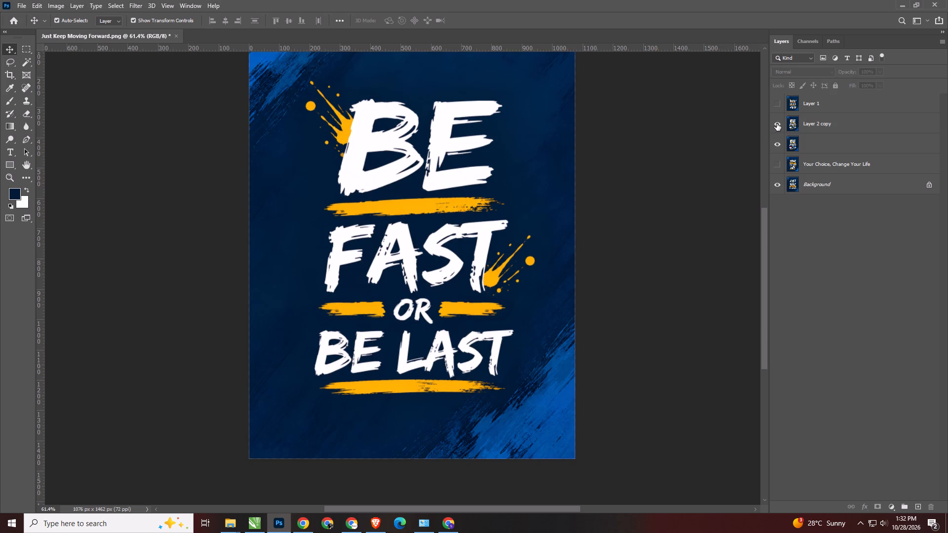
pyautogui.tripleClick(777, 123)
pyautogui.doubleClick(777, 123)
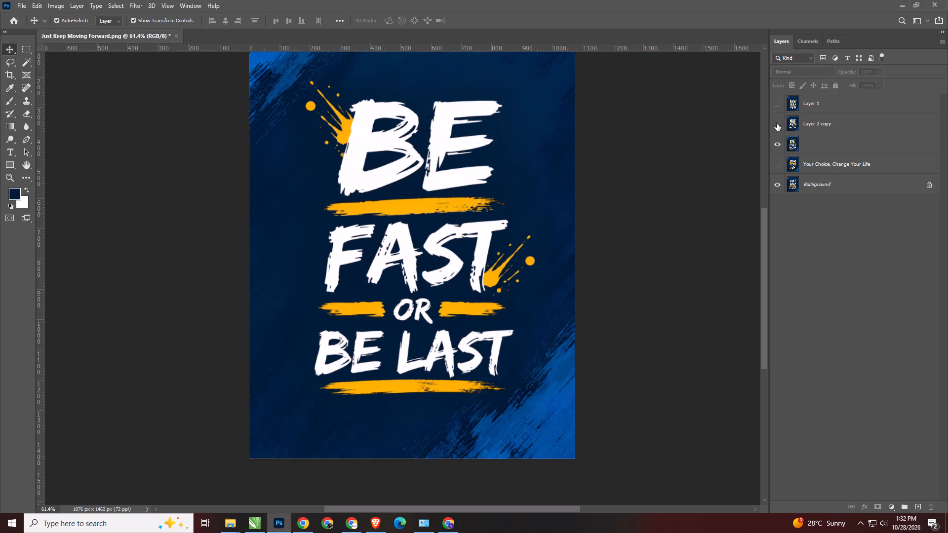
pyautogui.click(777, 124)
pyautogui.click(777, 124)
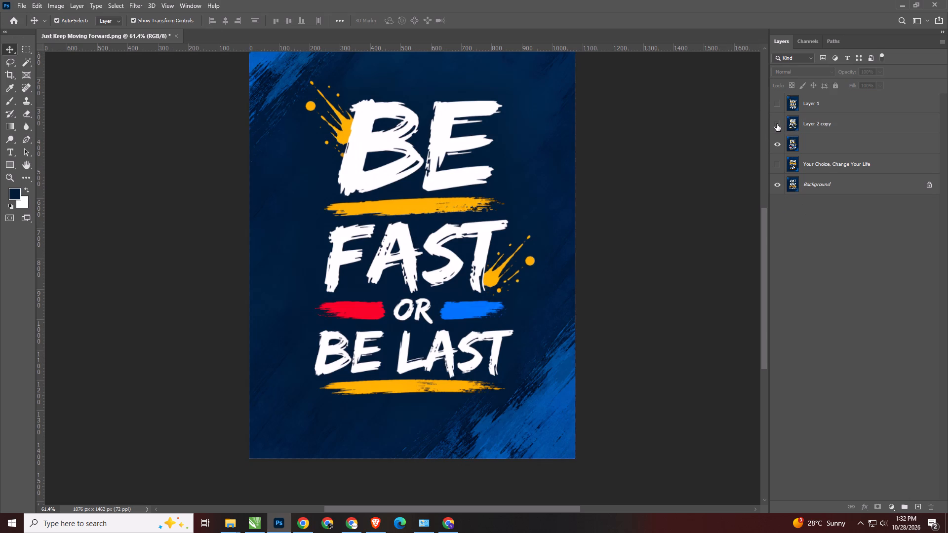
pyautogui.click(777, 124)
pyautogui.click(777, 124)
pyautogui.click(777, 124)
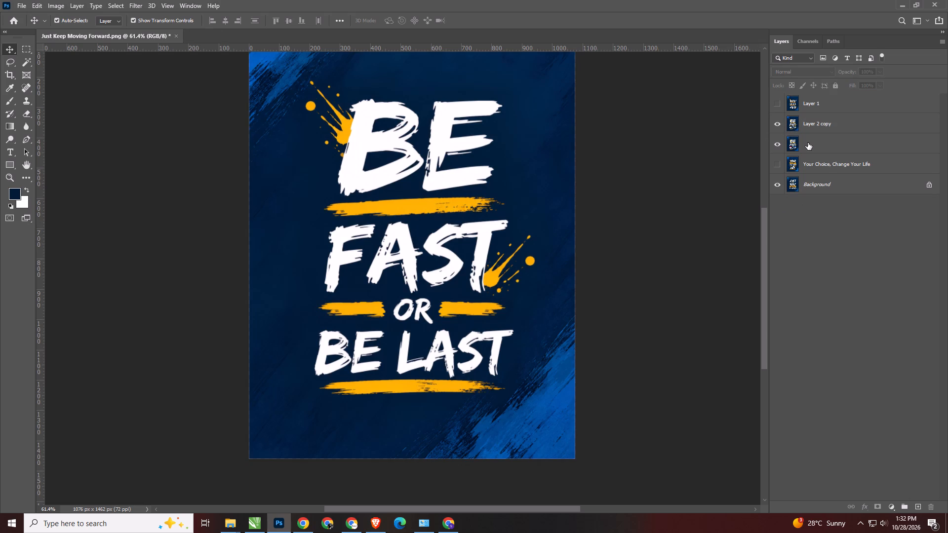
# Delete the blank-named original layer beneath Layer 2 copy.
pyautogui.click(810, 143)
pyautogui.press('Delete')
# Show the Your Choice, Change Your Life layer and hide Layer 2 copy, leaving no layer selected.
pyautogui.click(811, 122)
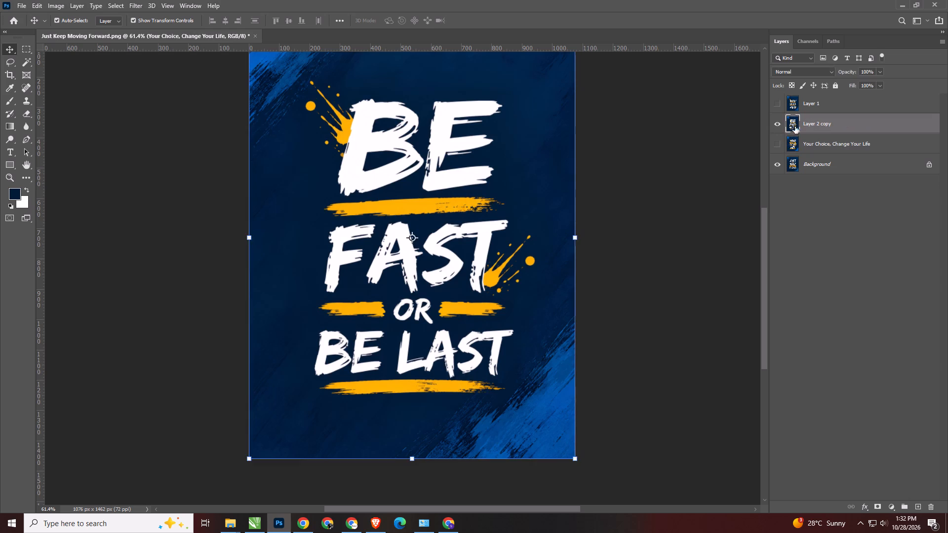
pyautogui.scroll(-3, 435, 220)
pyautogui.press('space')
pyautogui.press('space')
pyautogui.press('space')
pyautogui.press('space')
pyautogui.press('space')
pyautogui.click(433, 228)
pyautogui.moveTo(433, 228); pyautogui.dragTo(457, 281)
pyautogui.scroll(1, 457, 281)
pyautogui.press('space')
pyautogui.click(457, 281)
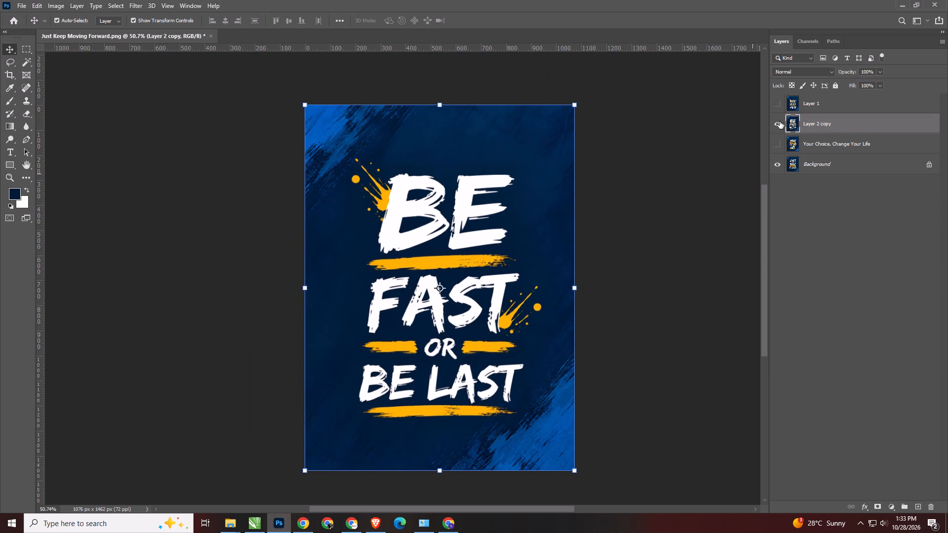
pyautogui.click(778, 143)
pyautogui.click(777, 126)
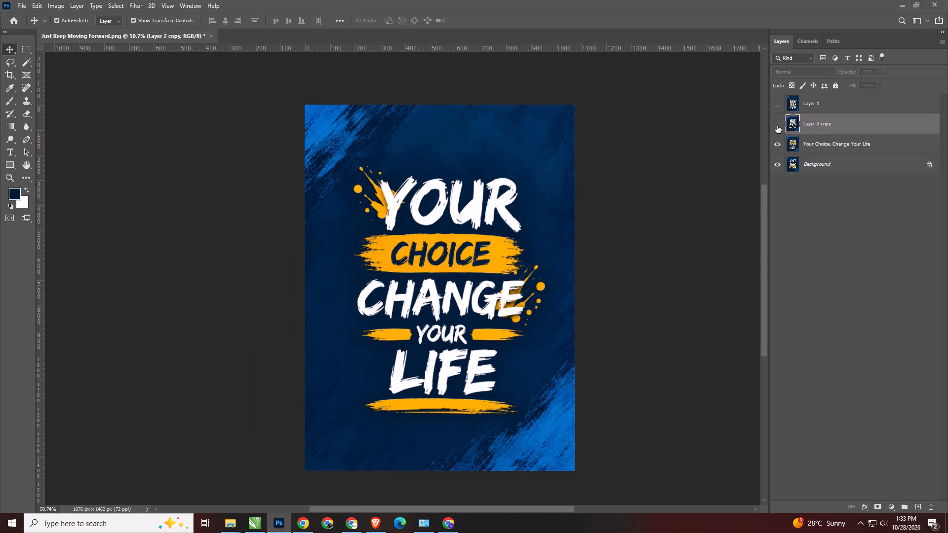
pyautogui.click(715, 190)
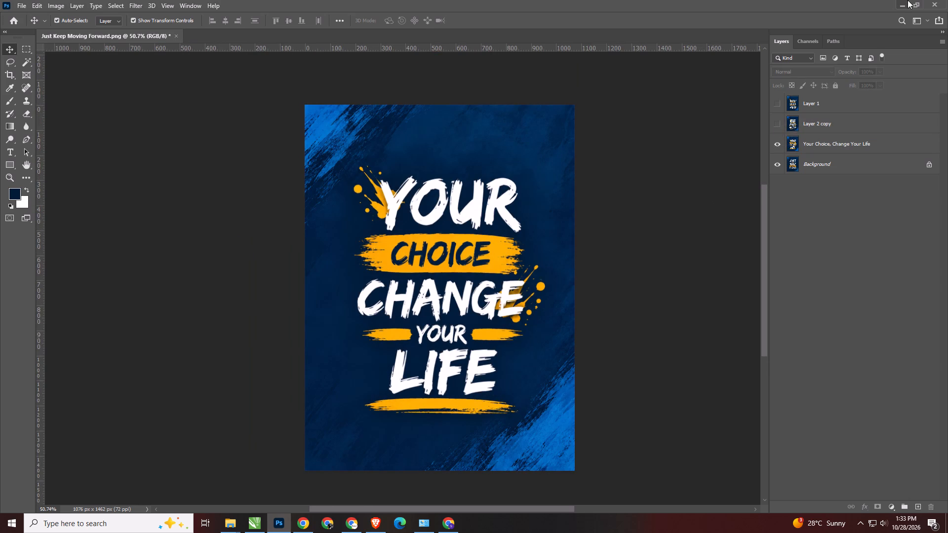
# Minimise all open windows to reach the desktop and bring up the Shut Down Windows dialog.
pyautogui.click(907, 2)
pyautogui.doubleClick(891, 0)
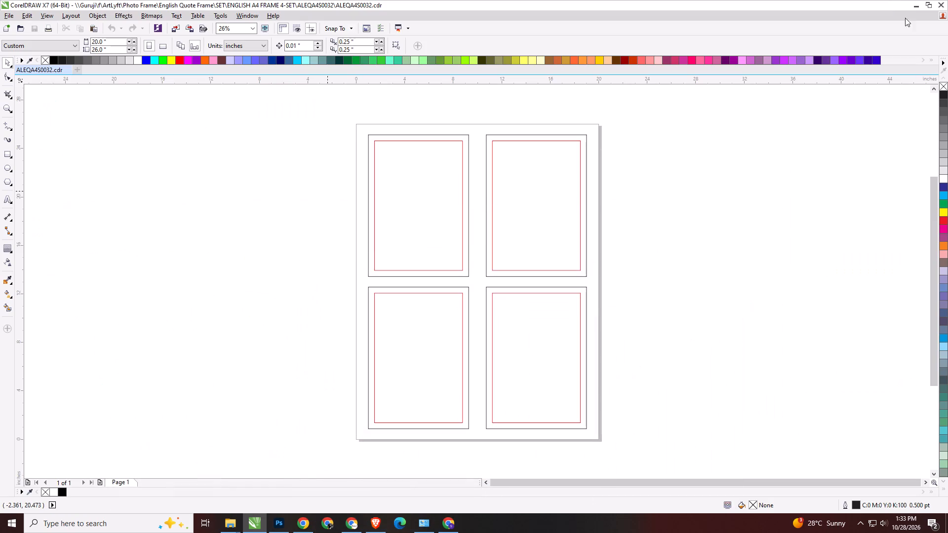
pyautogui.click(917, 6)
pyautogui.click(888, 6)
pyautogui.click(888, 6)
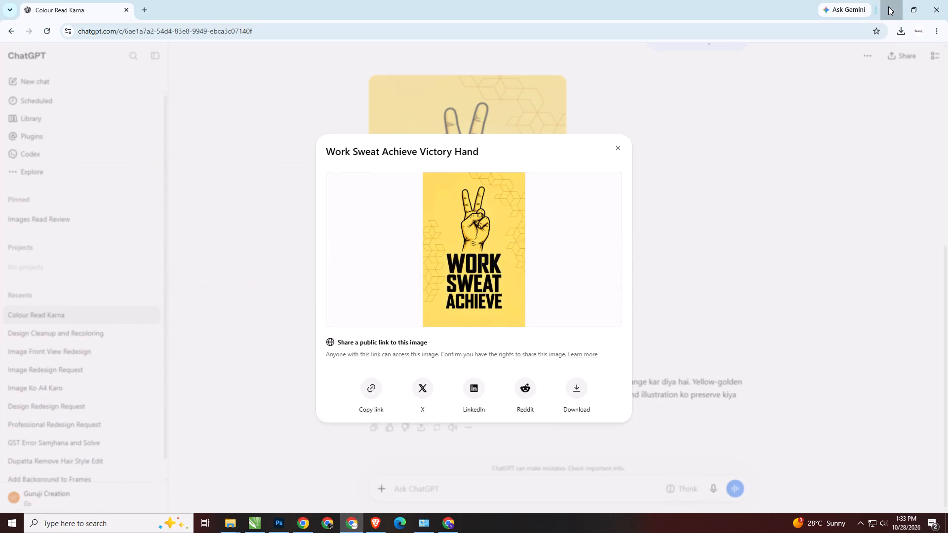
pyautogui.doubleClick(888, 6)
pyautogui.click(783, 107)
pyautogui.hotkey('alt', 'F4')
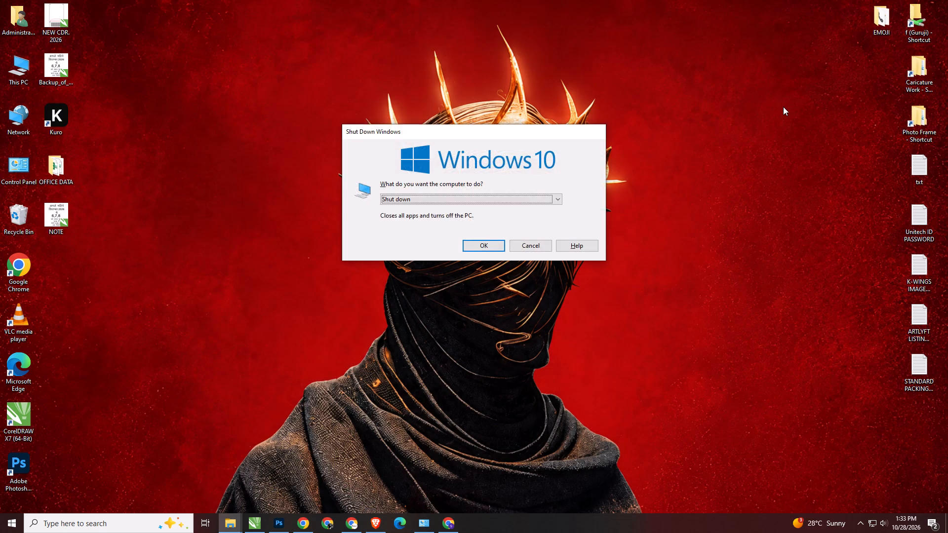